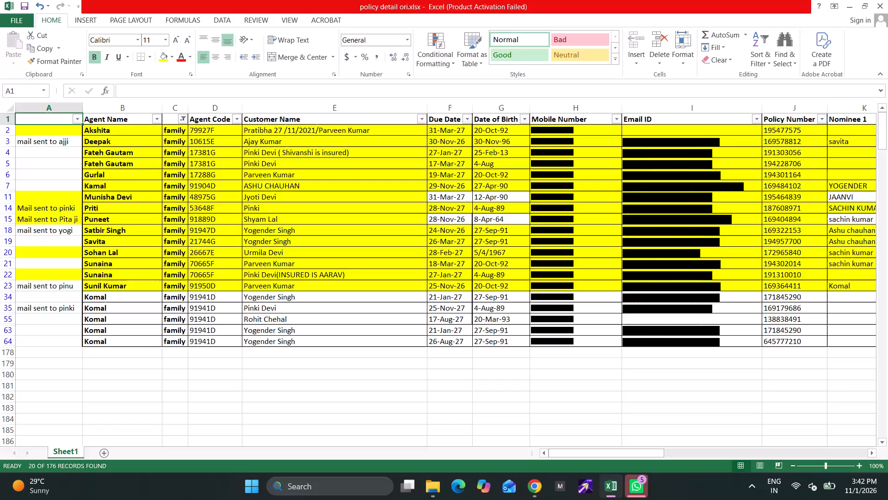
Insert a blank column between the mail-sent notes column and the Agent Name column.
left_click(78, 233)
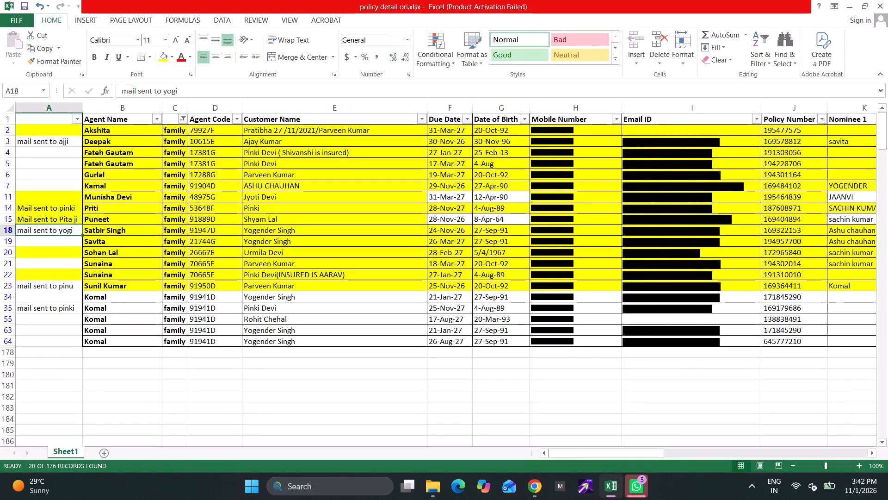
left_click(97, 107)
right_click(97, 107)
key("i")
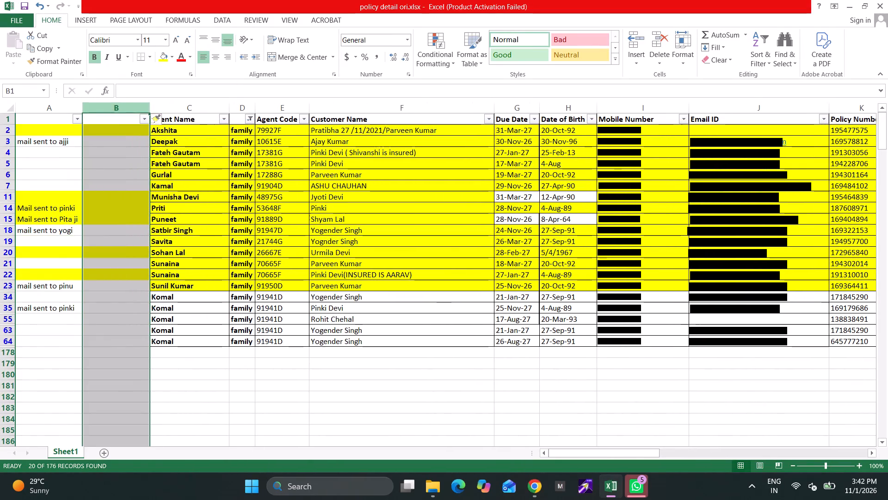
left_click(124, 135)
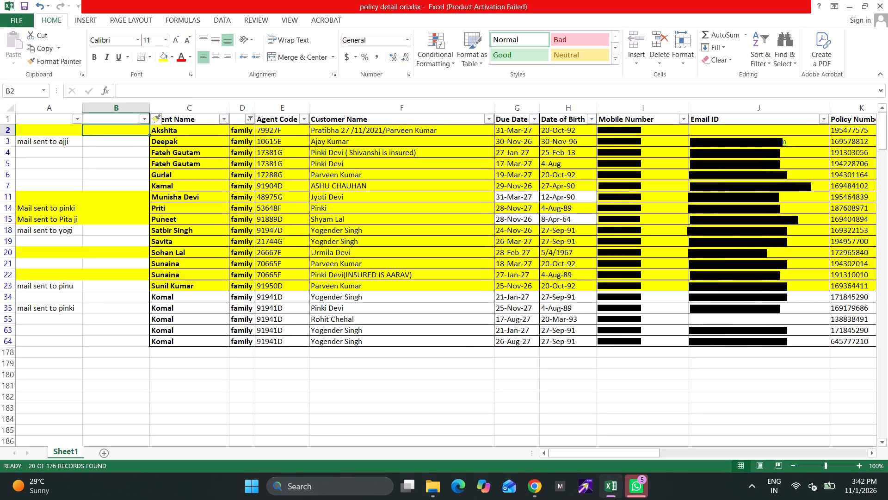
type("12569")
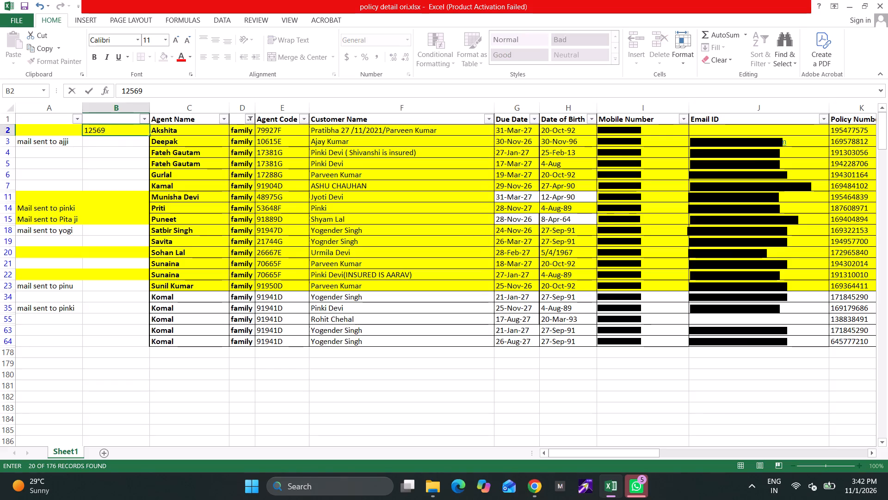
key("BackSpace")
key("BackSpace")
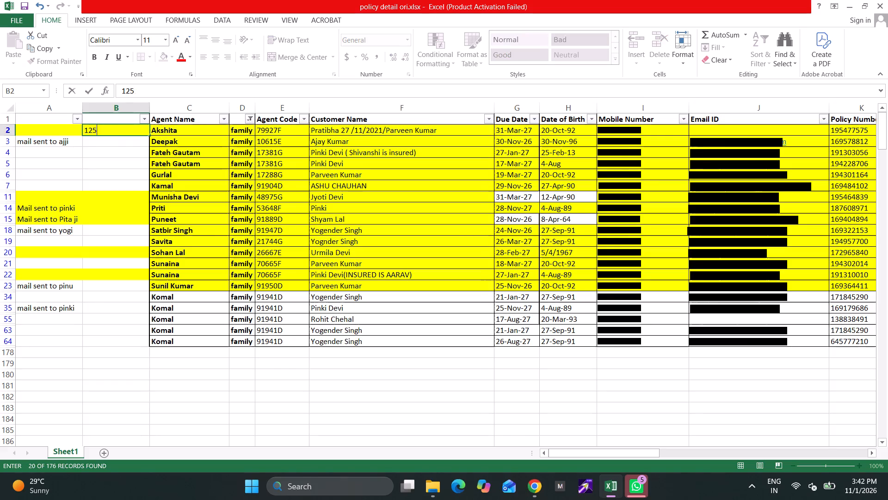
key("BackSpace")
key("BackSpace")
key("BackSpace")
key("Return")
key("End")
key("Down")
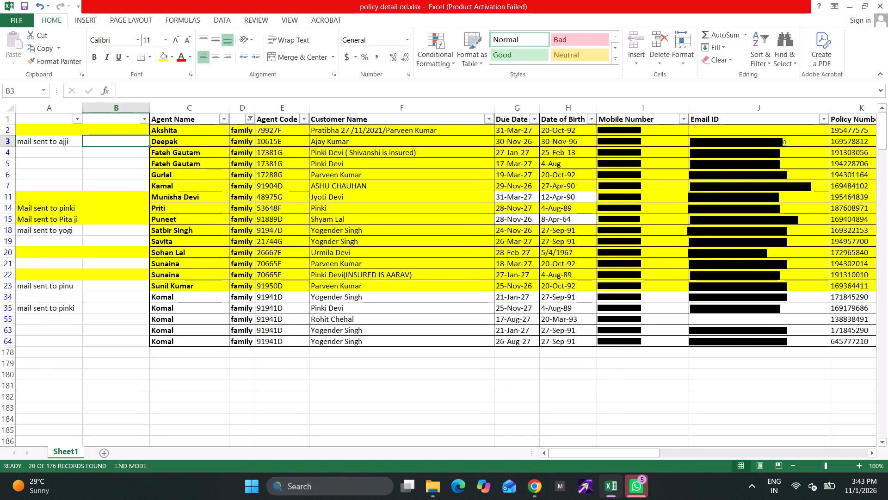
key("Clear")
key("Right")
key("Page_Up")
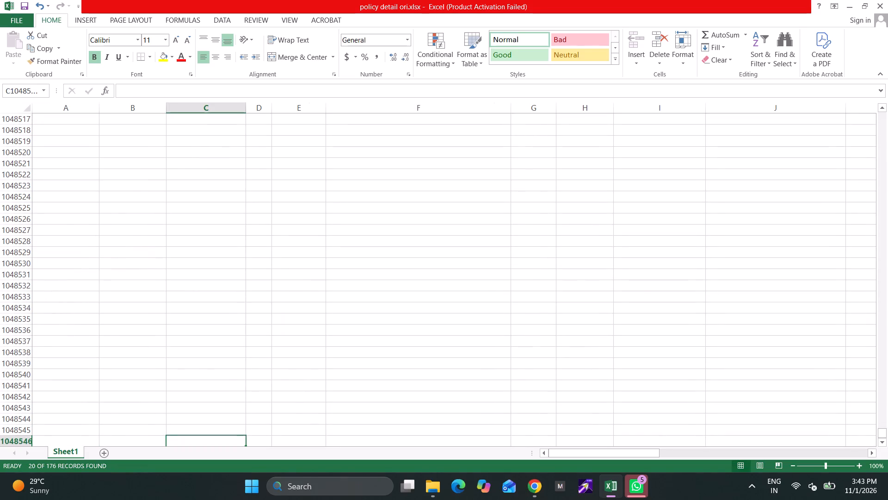
Enter 12569 in cell B3 of the blank column, beside the "mail sent to ajji" note.
key("ctrl+Home")
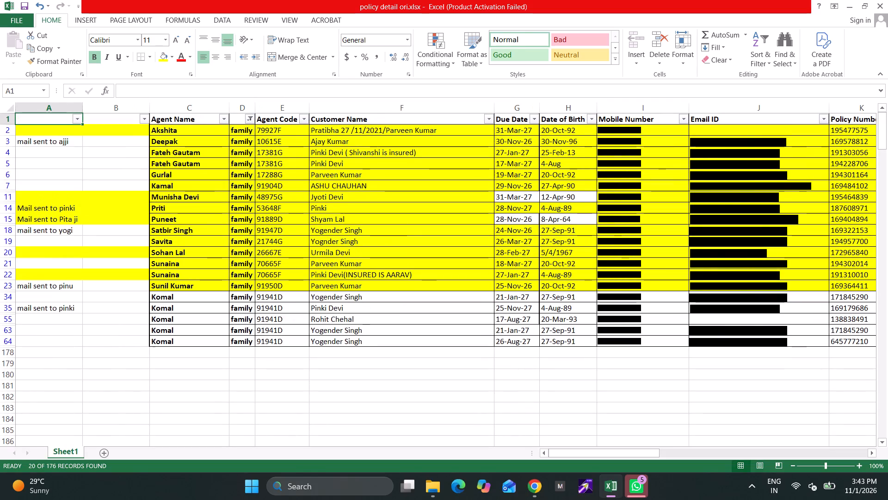
key("Down")
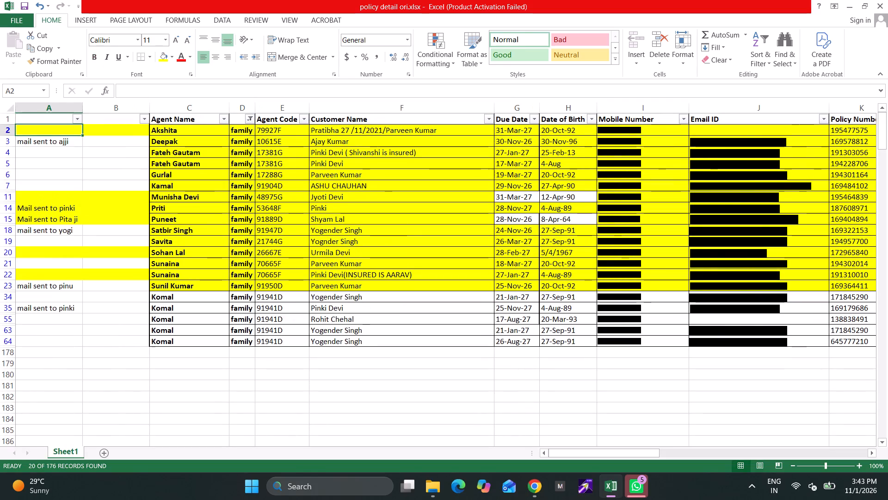
key("Right")
key("Down")
type("12")
type("569")
key("Return")
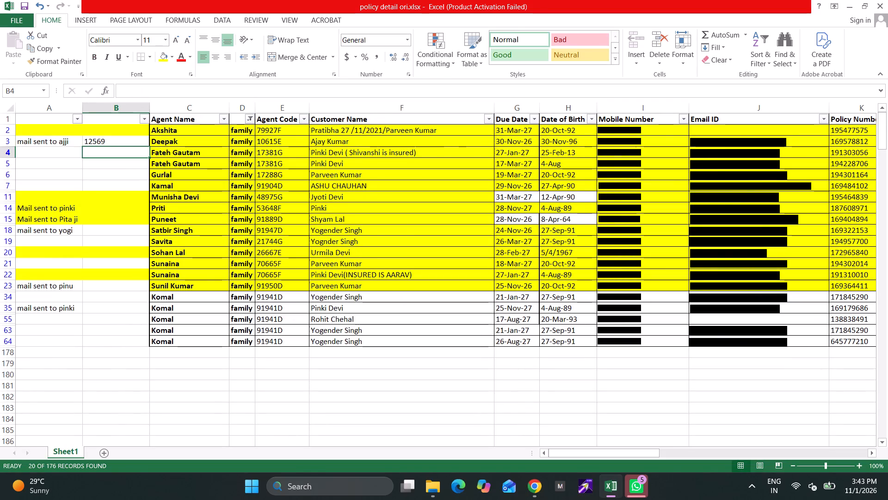
Title the blank column B "refund" in its header cell.
left_click(116, 116)
type("refund")
key("Return")
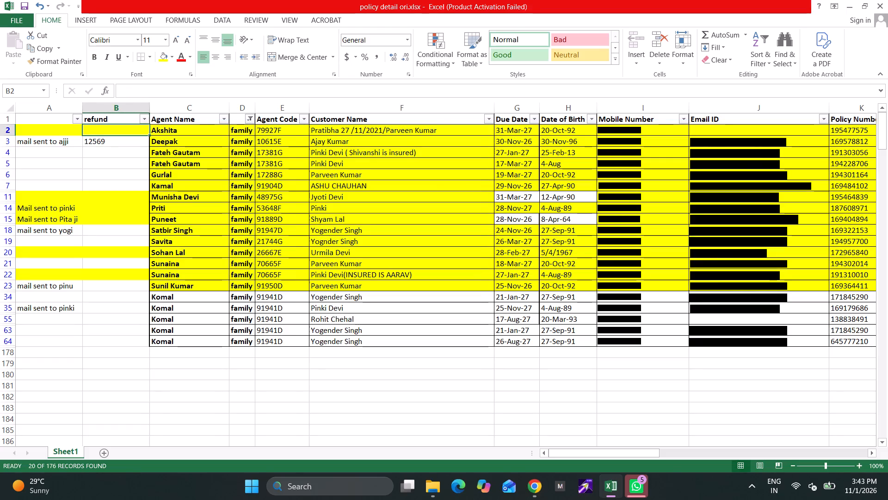
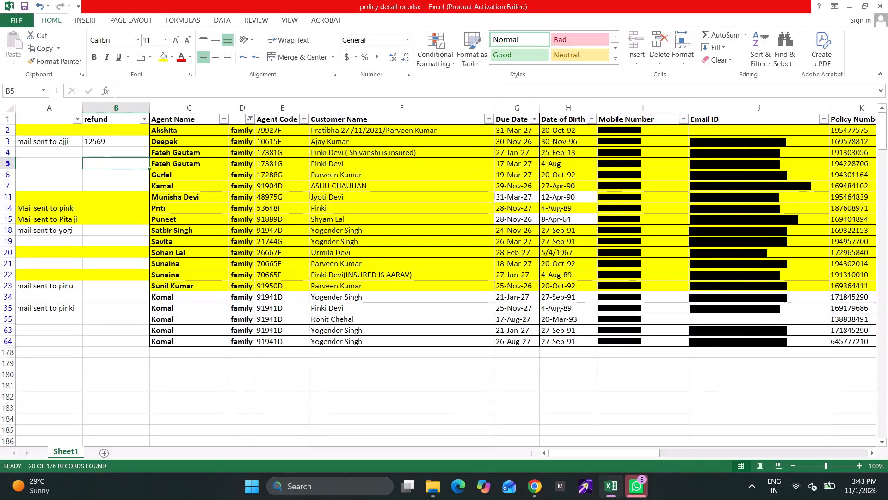
Enter 27543 in refund cell B15, beside the "Mail sent to Pita ji" note.
key("Down")
key("Down")
key("Down")
key("Down")
type("27")
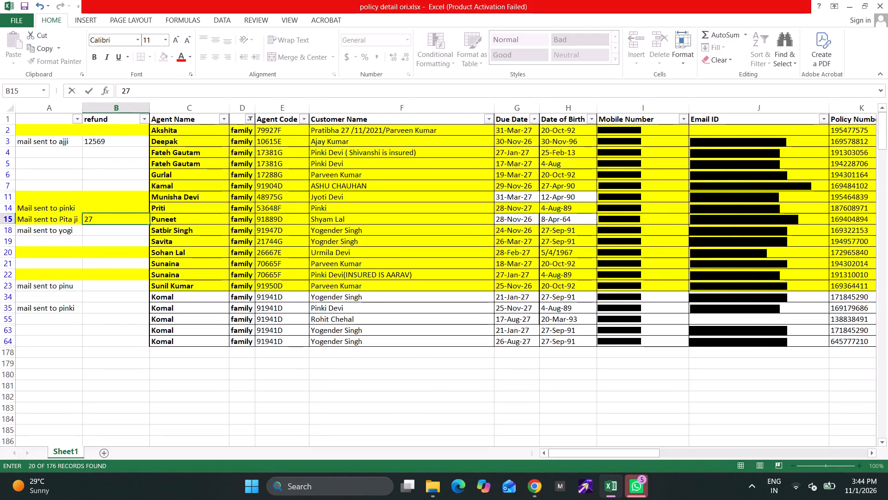
type("543")
key("Return")
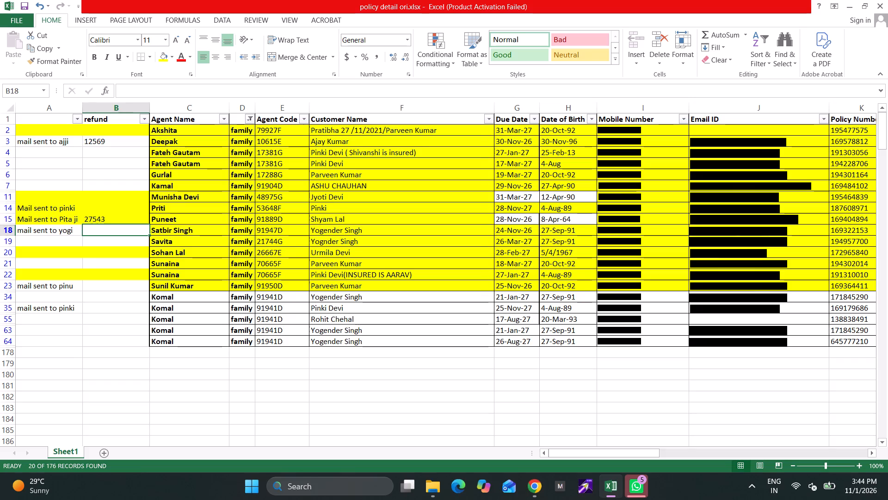
Look through the refund column's rows against the mail-sent notes for policies still lacking a refund amount.
key("Up")
key("Up")
key("Up")
key("Up")
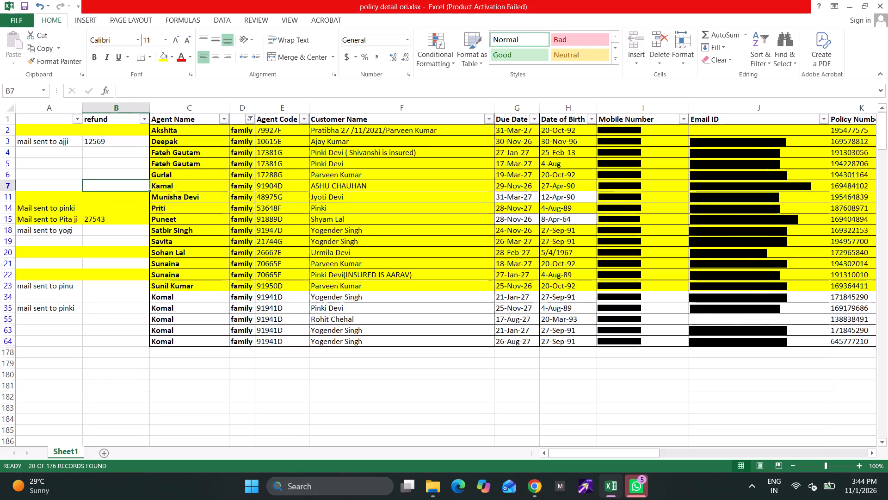
key("Up")
key("Up")
key("Up")
key("Up")
key("Up")
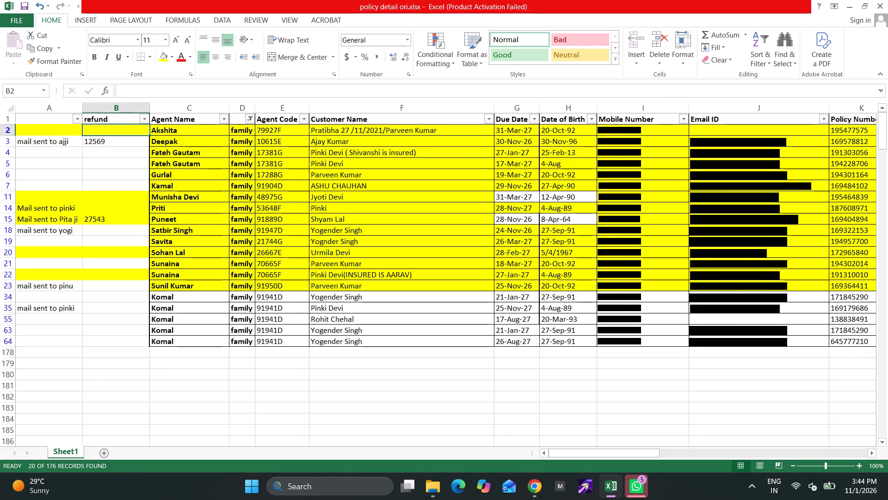
key("Down")
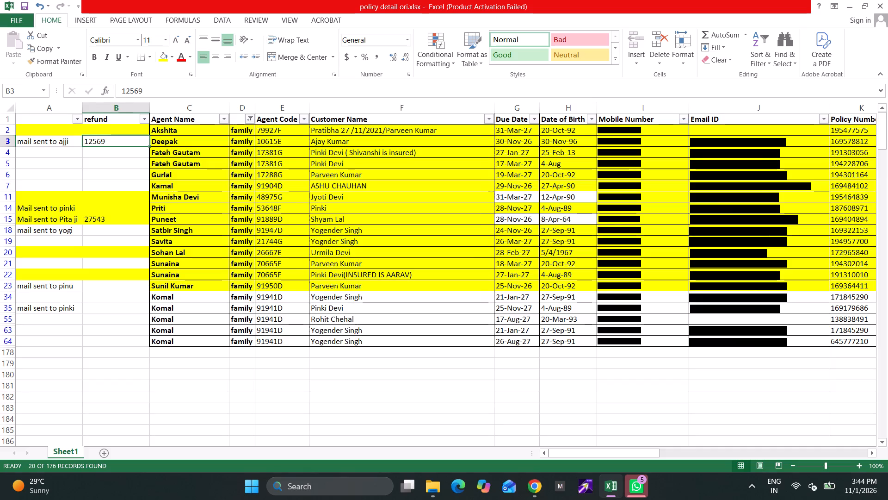
key("Down")
key("Down")
key("Down")
key("Down")
key("Down")
key("Down")
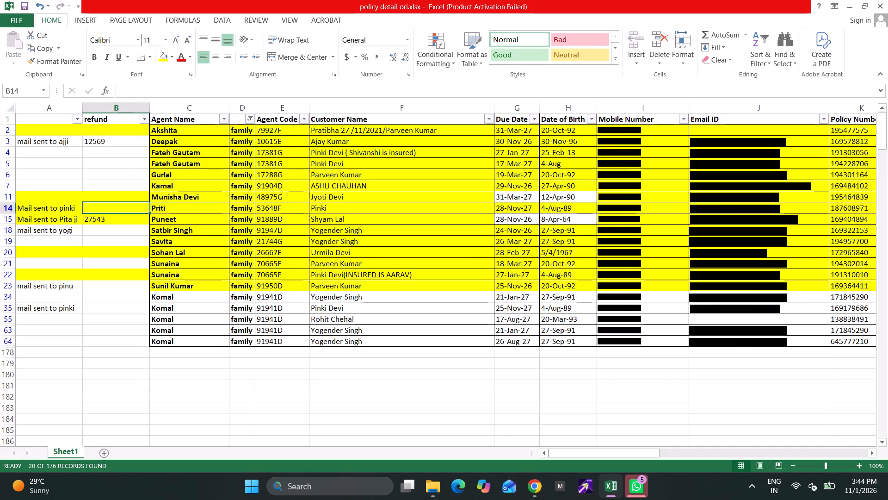
key("Down")
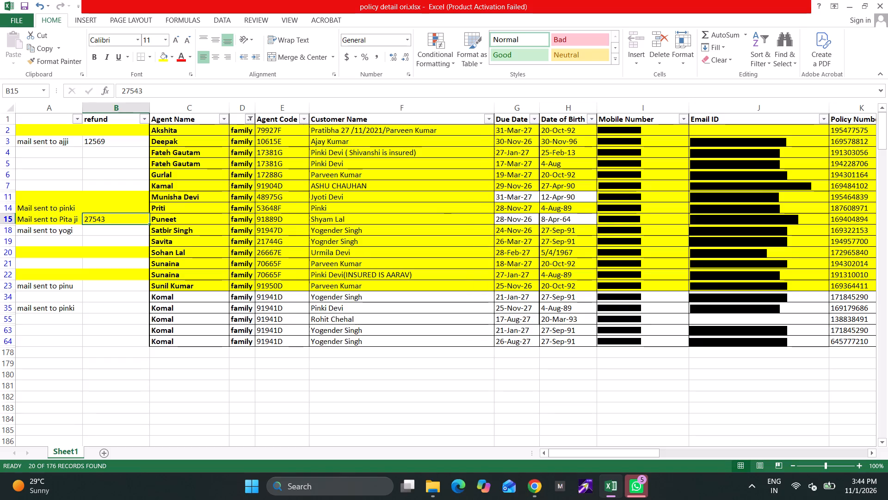
key("Down")
key("Down")
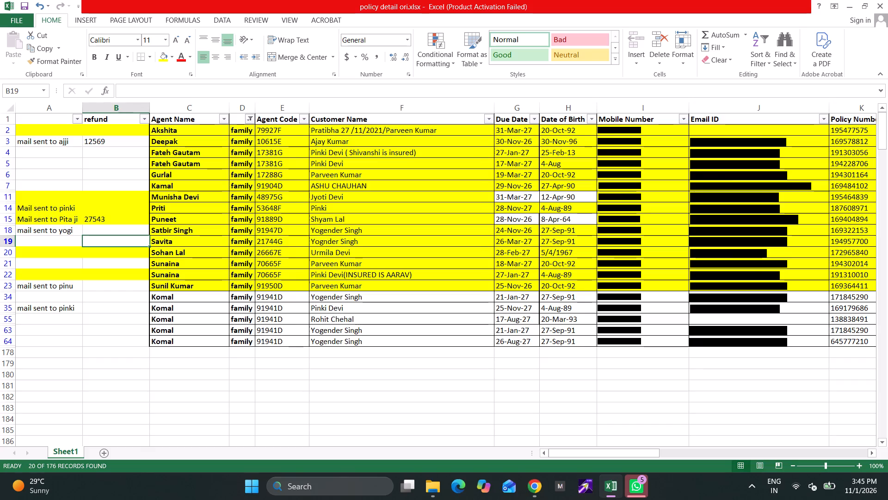
Examine the row 19 policy's details across the sheet through its nominee, plan and premium columns.
key("Right")
key("Right")
key("Right")
key("Right")
key("Right")
key("Right")
key("Right")
key("Right")
key("Right")
key("Right")
key("Right")
key("Right")
key("Right")
key("Right")
key("Right")
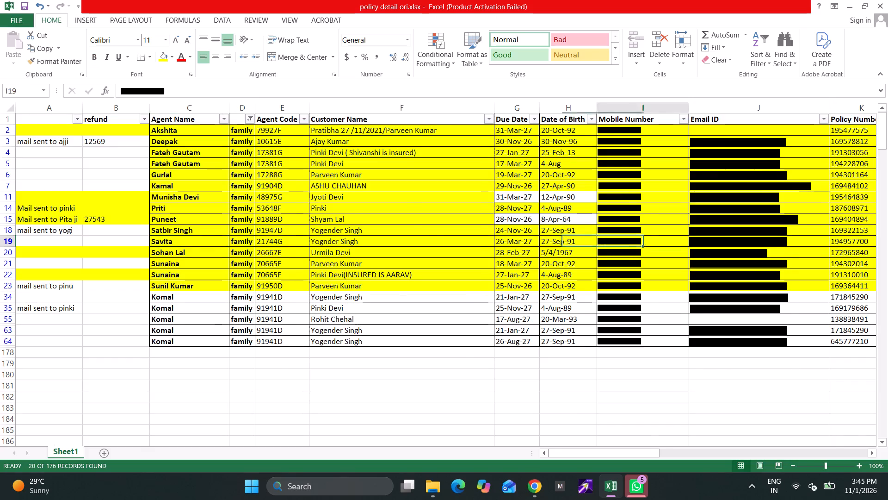
key("Left")
key("Left")
key("Left")
key("Left")
key("Left")
key("Left")
key("Left")
key("Left")
key("Left")
key("Left")
key("Left")
key("Left")
key("Left")
key("Left")
key("Left")
key("Left")
key("Left")
key("Left")
key("Left")
key("Left")
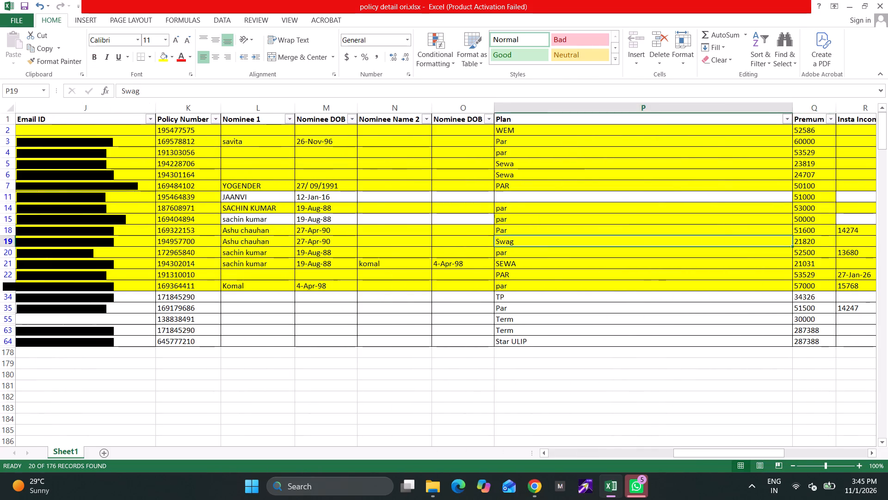
Examine the "mail sent to yogi" policy in row 18 across to its plan, premium and Insta Income columns.
key("Up")
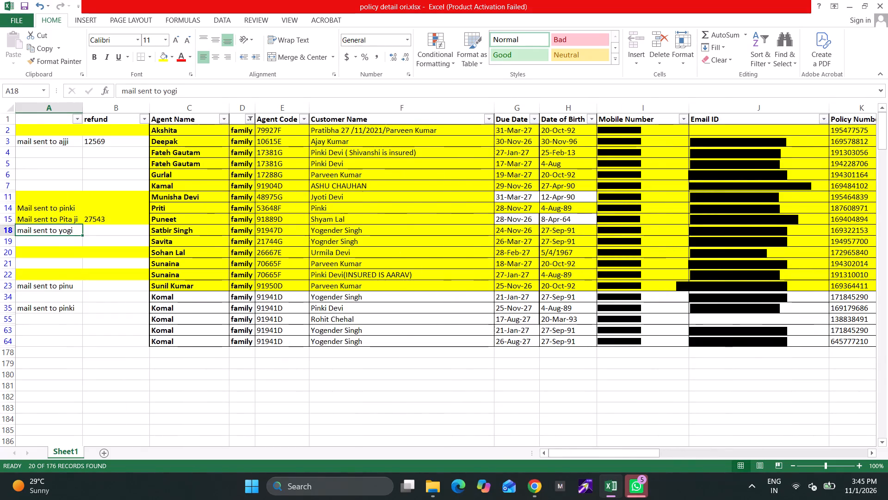
key("Right")
key("Right")
key("Right")
key("Right")
key("Right")
key("Right")
key("Right")
key("Right")
key("Right")
key("Right")
key("Right")
key("Right")
key("Right")
key("Right")
key("Right")
key("Right")
key("Right")
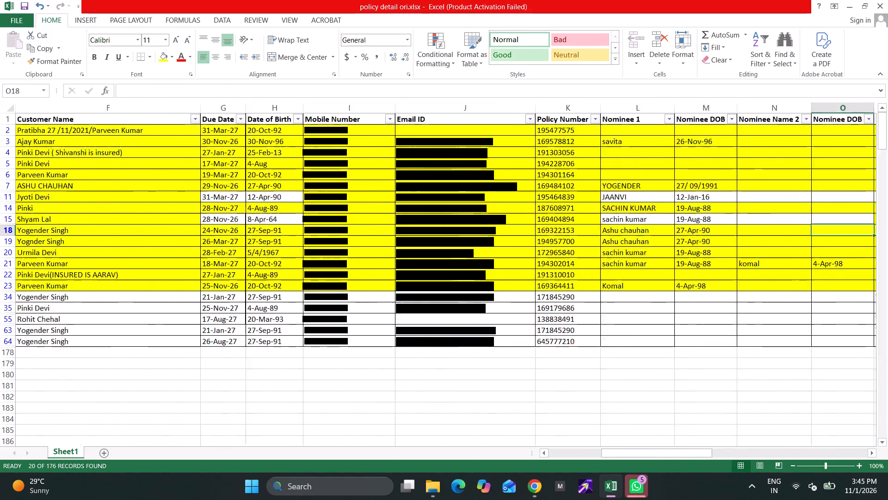
key("Left")
key("Left")
key("Left")
key("Left")
key("Left")
key("Left")
key("Left")
key("Left")
key("Left")
key("Left")
key("Left")
key("Left")
key("Left")
key("Left")
key("Left")
key("Left")
key("Left")
key("Left")
key("Left")
key("Left")
key("Left")
key("Left")
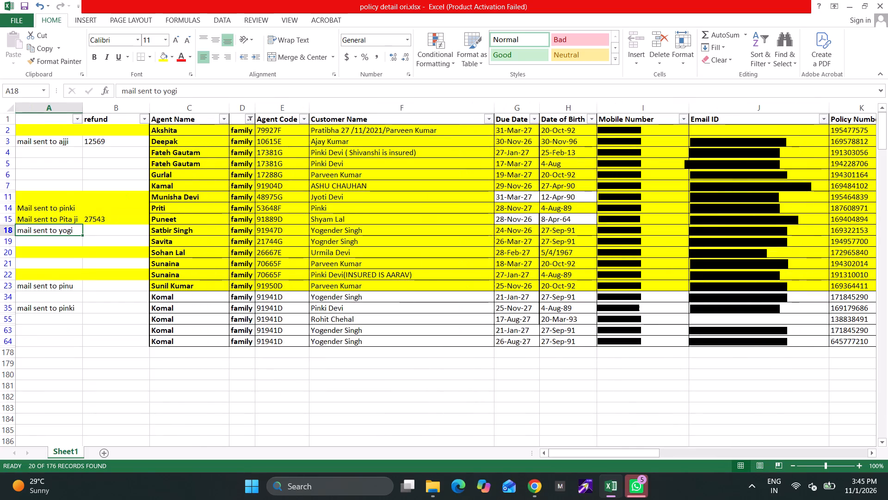
Examine the policy in row 63 across to its plan, premium and Insta Income columns, comparing it with the other family policies.
key("Down")
key("Down")
key("Down")
key("Down")
key("Down")
key("Down")
key("Down")
key("Down")
key("Down")
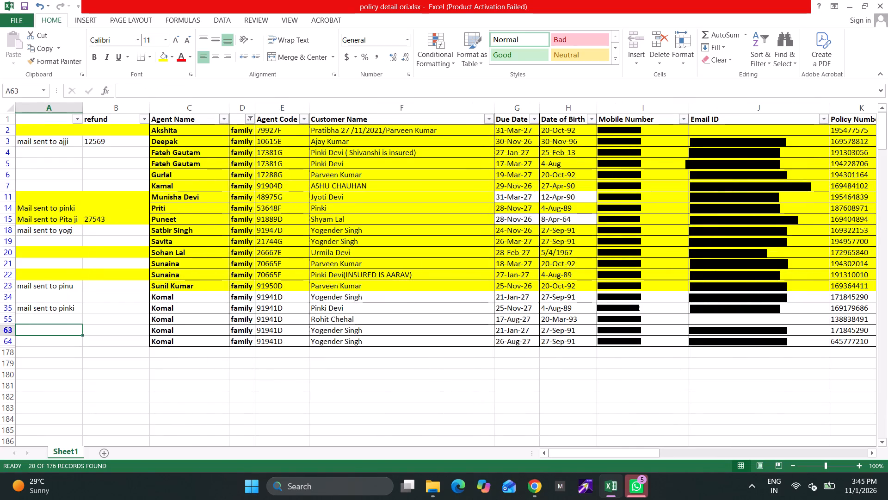
key("Right")
key("Right")
key("Right")
key("Right")
key("Right")
key("Right")
key("Right")
key("Right")
key("Right")
key("Right")
key("Right")
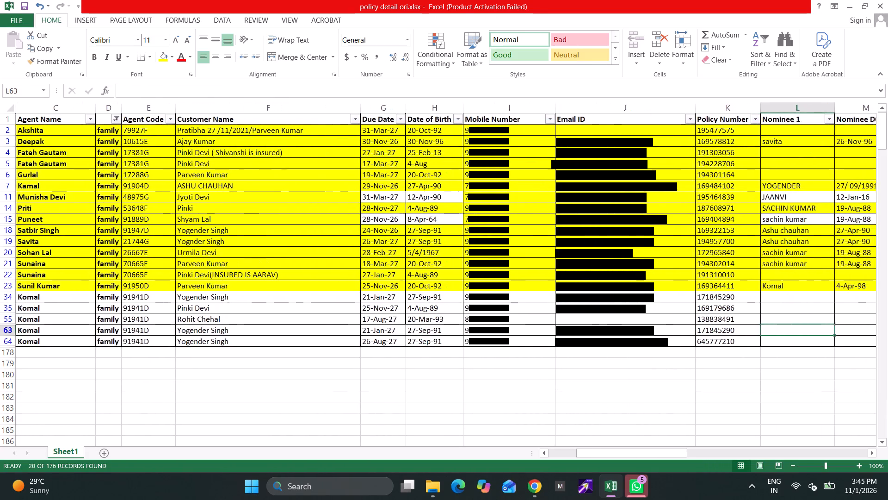
key("Right")
key("Right")
key("Right")
key("Right")
key("Right")
key("Right")
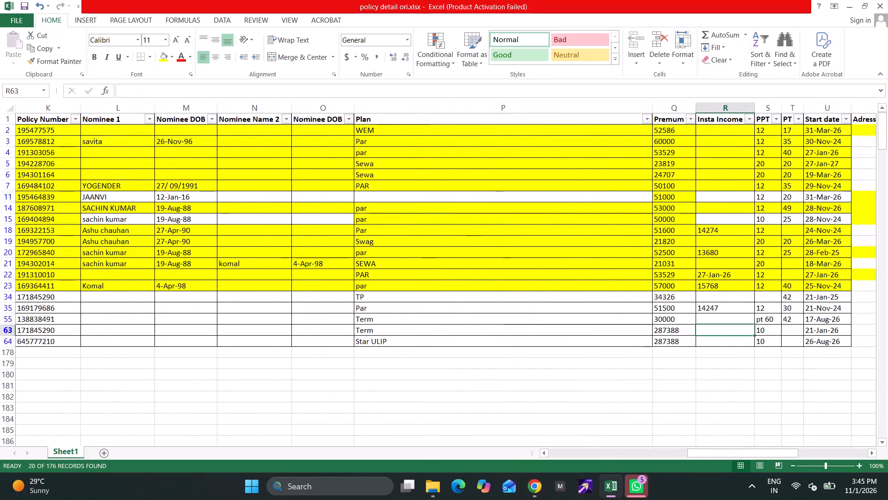
key("Left")
key("Left")
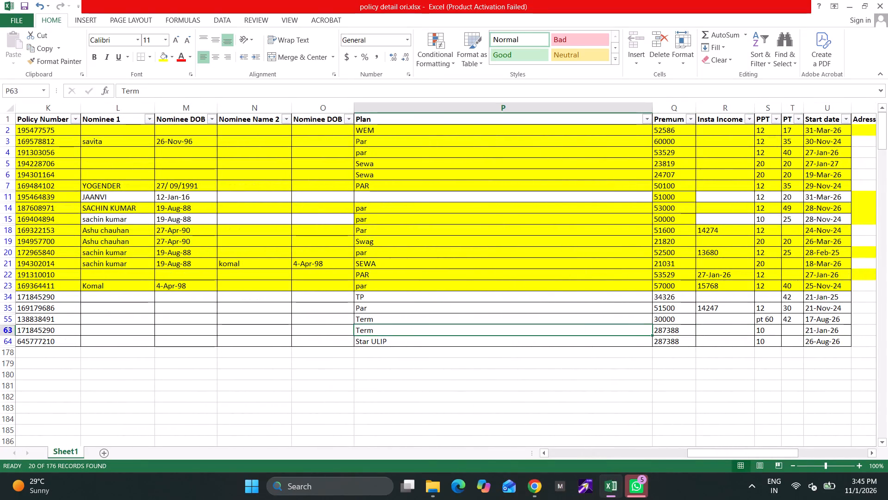
key("Left")
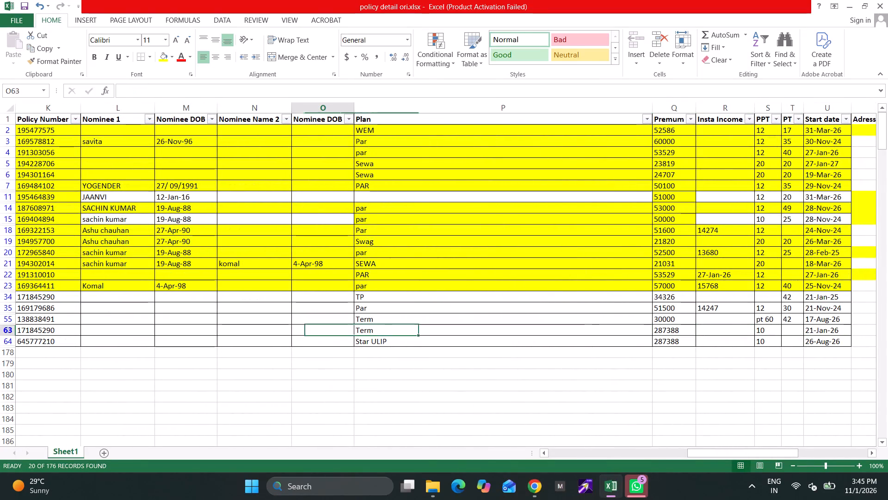
key("Left")
key("Left")
key("Left")
key("Left")
key("Left")
key("Left")
key("Left")
key("Left")
key("Left")
key("Left")
key("Left")
key("Left")
key("Left")
key("Left")
key("Left")
key("Left")
key("Left")
key("Left")
key("Left")
key("Left")
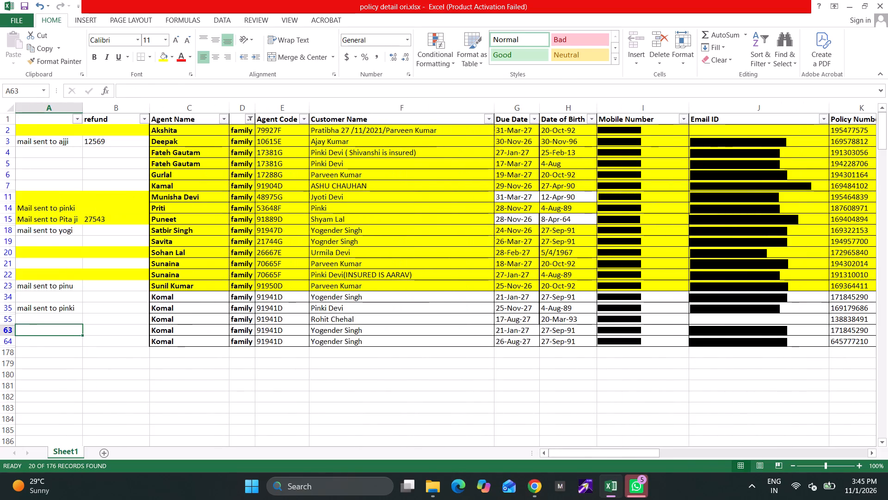
key("Up")
key("Up")
key("Up")
key("Up")
key("Up")
key("Up")
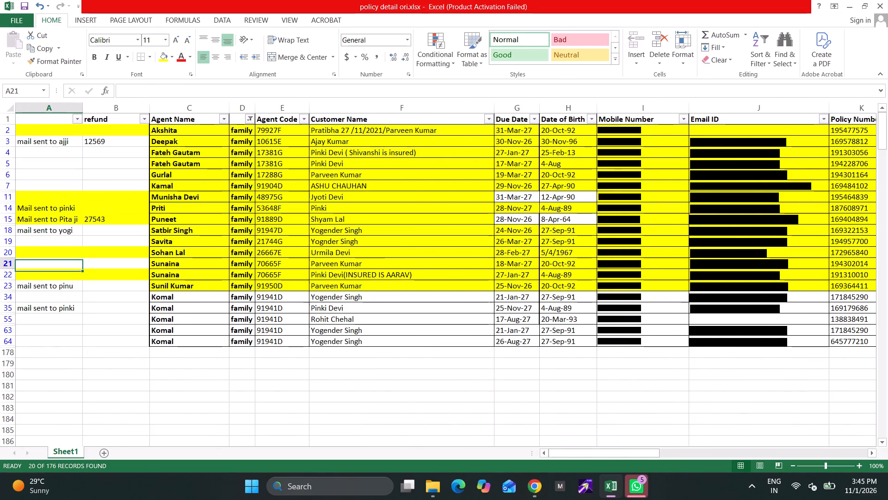
Examine the "mail sent to yogi" policy in row 18 across its contact, nominee, plan, premium and Insta Income columns.
key("Up")
key("Up")
key("Up")
key("Right")
key("Right")
key("Right")
key("Right")
key("Right")
key("Right")
key("Right")
key("Right")
key("Right")
key("Right")
key("Right")
key("Right")
key("Right")
key("Right")
key("Right")
key("Right")
key("Right")
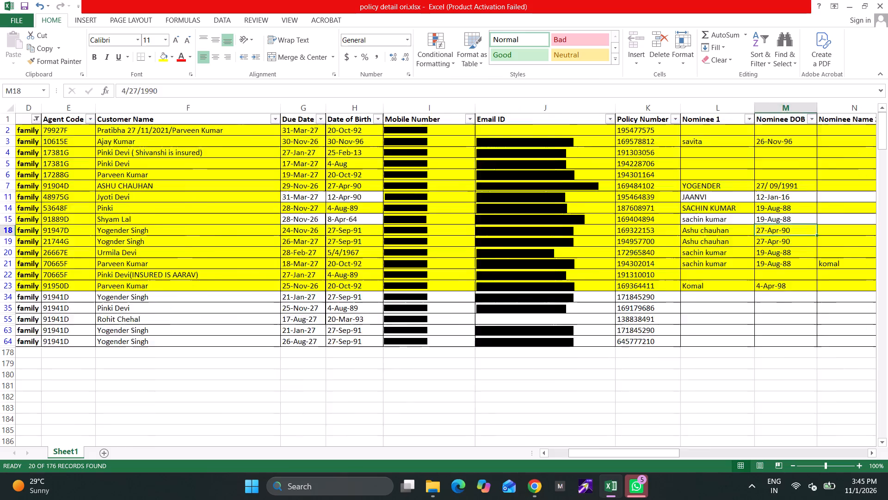
key("Left")
key("Left")
key("Left")
key("Left")
key("Left")
key("Left")
key("Left")
key("Left")
key("Left")
key("Left")
key("Left")
key("Left")
key("Left")
key("Left")
key("Left")
key("Left")
key("Left")
key("Left")
key("Left")
key("Left")
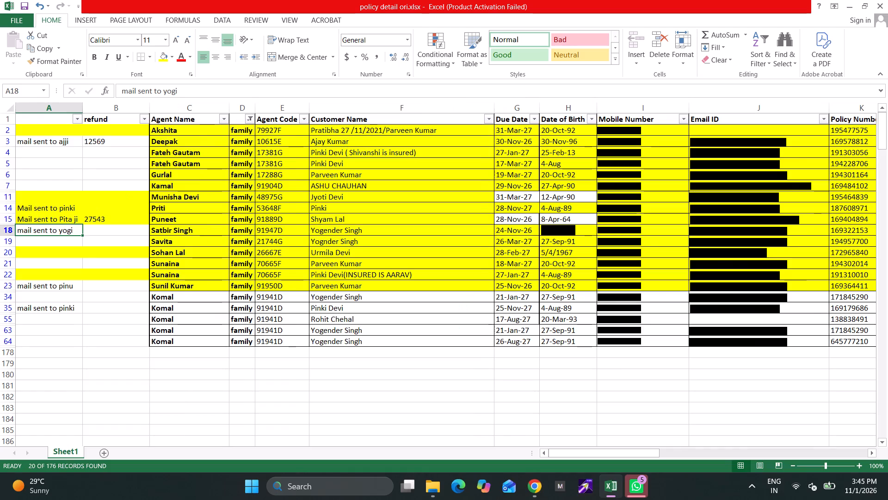
Recheck row 18's agent, customer, due date and contact columns.
key("Right")
key("Right")
key("Right")
key("Right")
key("Right")
key("Right")
key("Right")
key("Right")
key("Right")
key("Right")
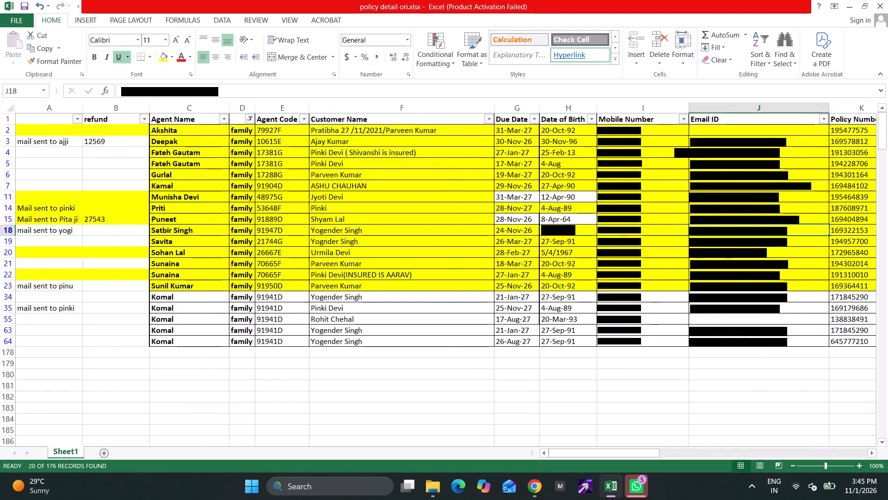
key("Left")
key("Left")
key("Left")
key("Left")
key("Left")
key("Left")
key("Left")
key("Left")
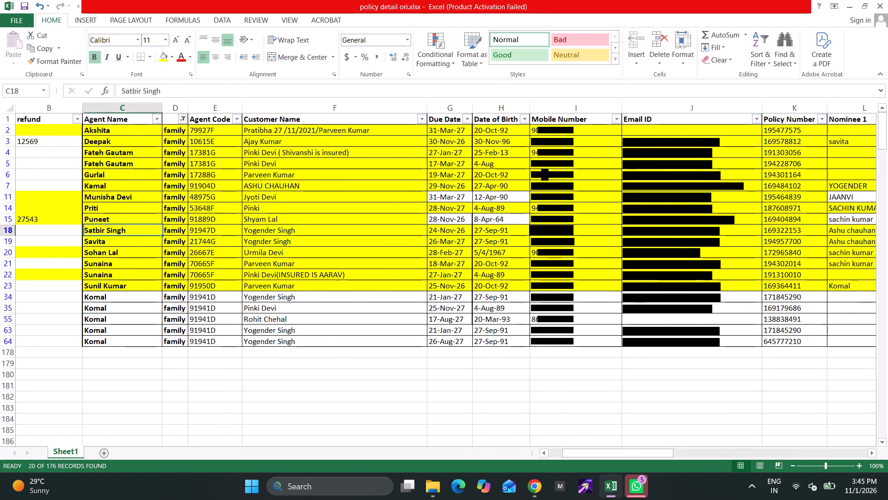
Enter 10086 as the refund for the "mail sent to yogi" policy in row 18.
key("Left")
key("Left")
key("Right")
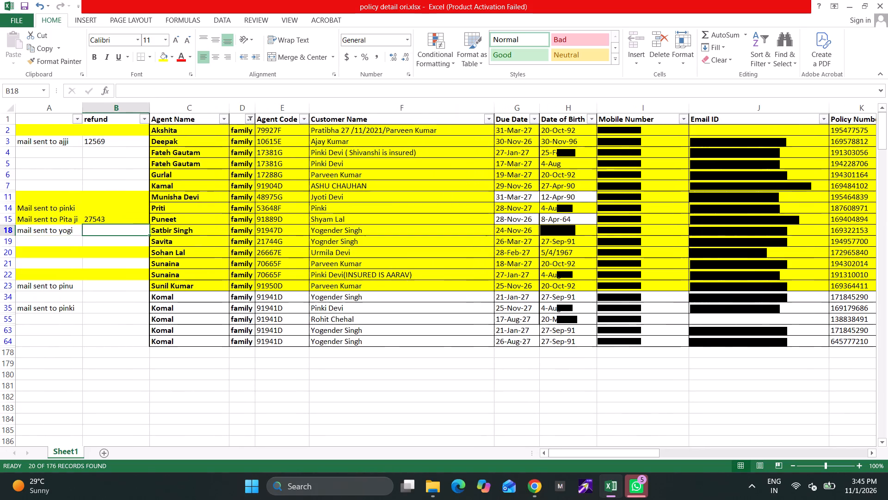
type("10086")
key("Return")
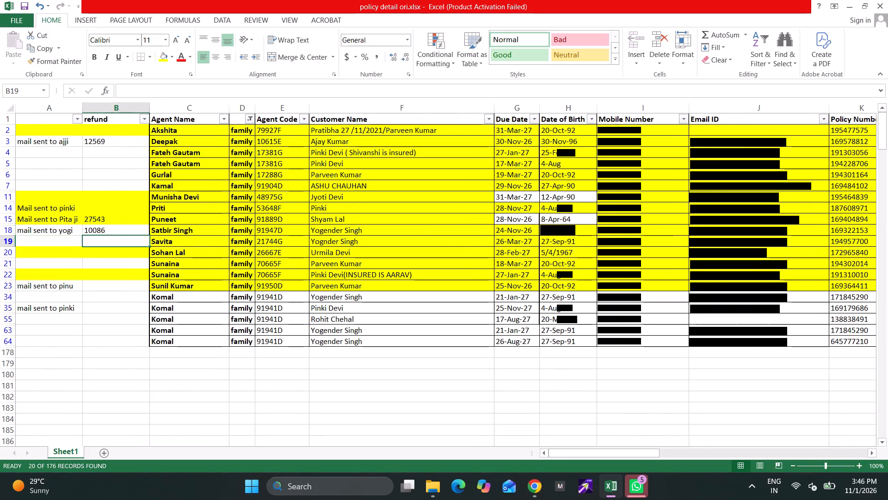
Look back up the refund column's rows for family policies still lacking a refund amount.
key("Down")
key("Up")
key("Up")
key("Up")
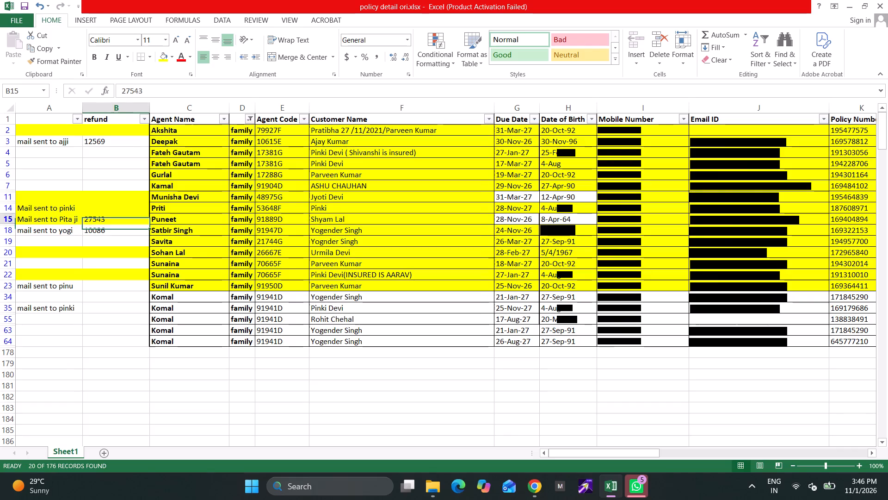
key("Up")
key("Up")
key("Up")
key("Up")
key("Up")
key("Up")
key("Up")
key("Up")
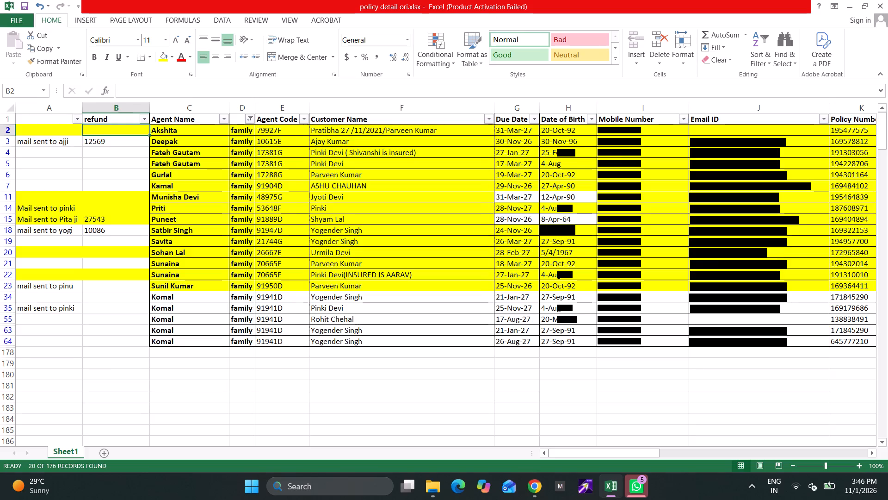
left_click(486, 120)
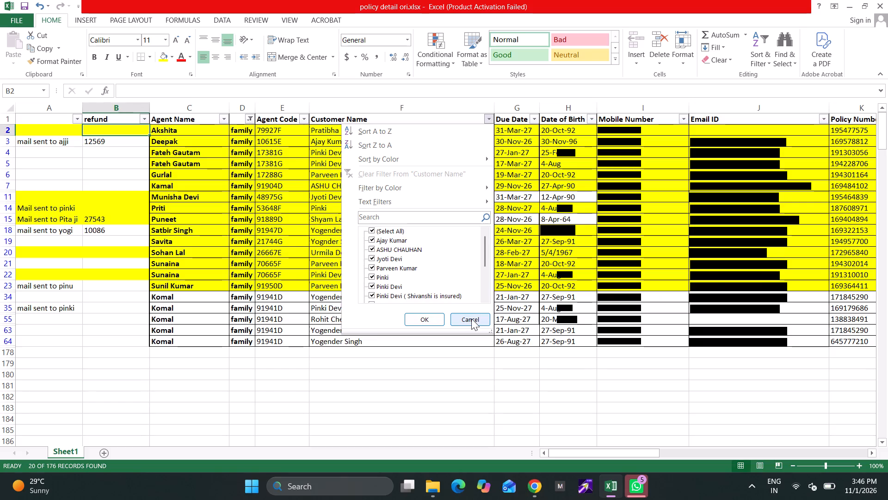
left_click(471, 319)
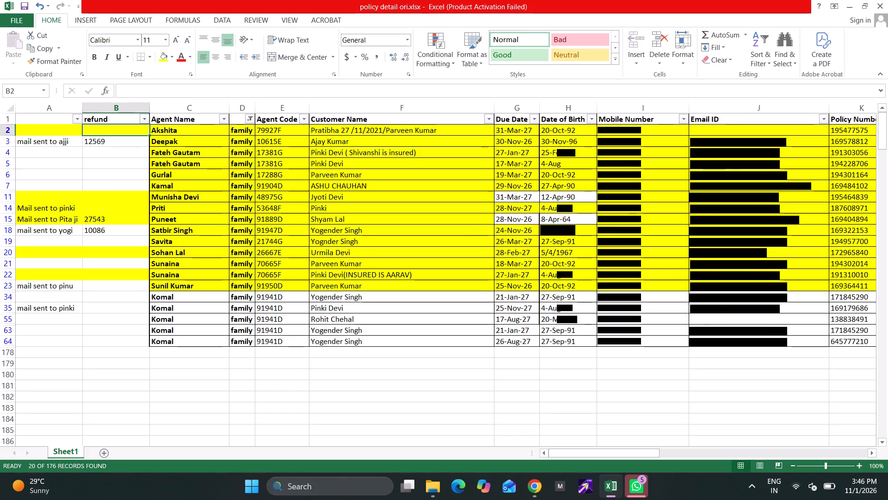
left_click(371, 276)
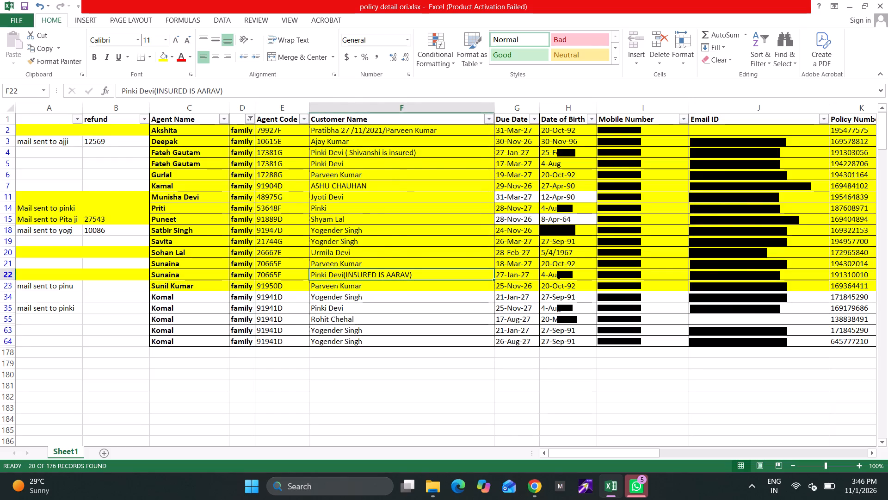
Filter the Customer Name column to only the exact customer name on the "mail sent to pinu" policy.
left_click(487, 122)
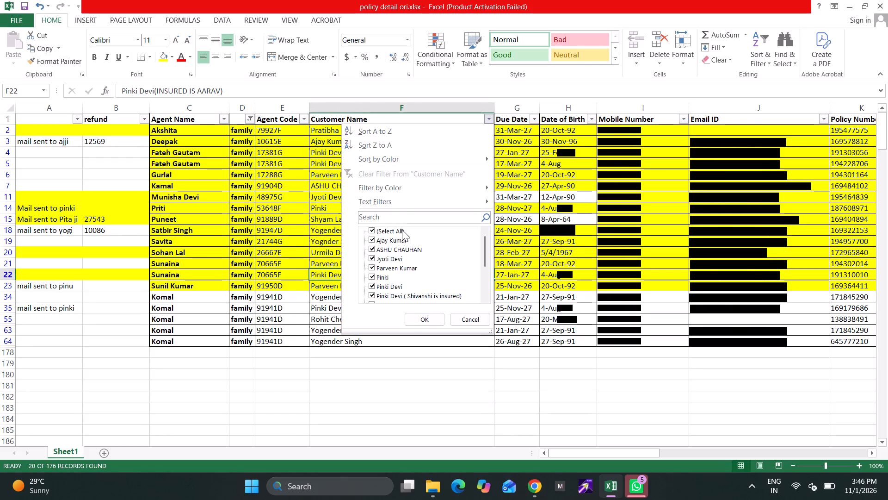
left_click(402, 230)
left_click(371, 265)
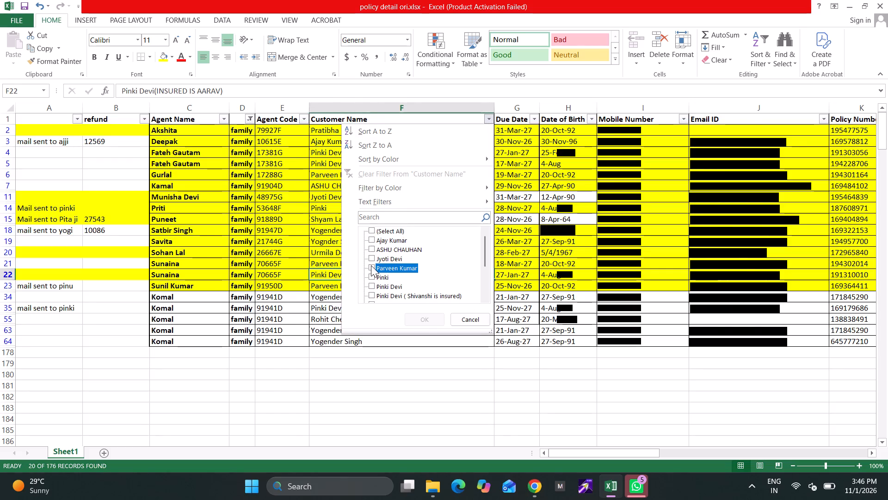
key("Return")
Enter 10860 as the refund for the "mail sent to pinu" policy in row 23.
left_click(321, 145)
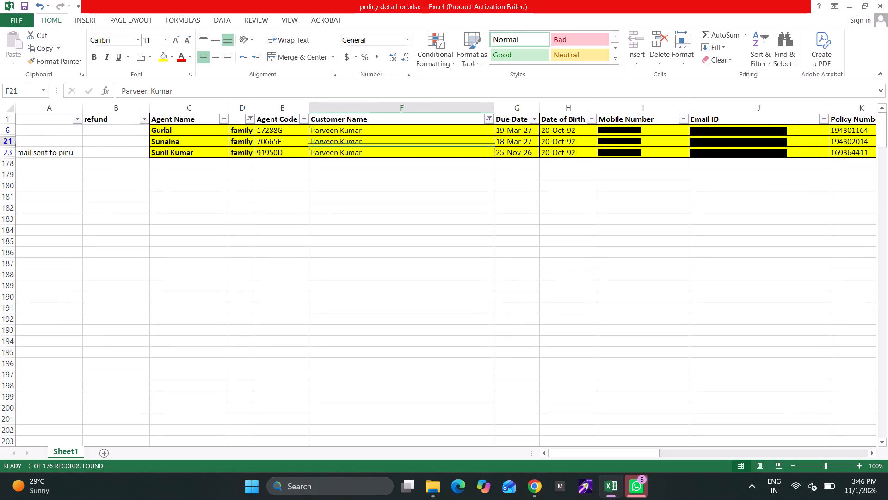
key("Down")
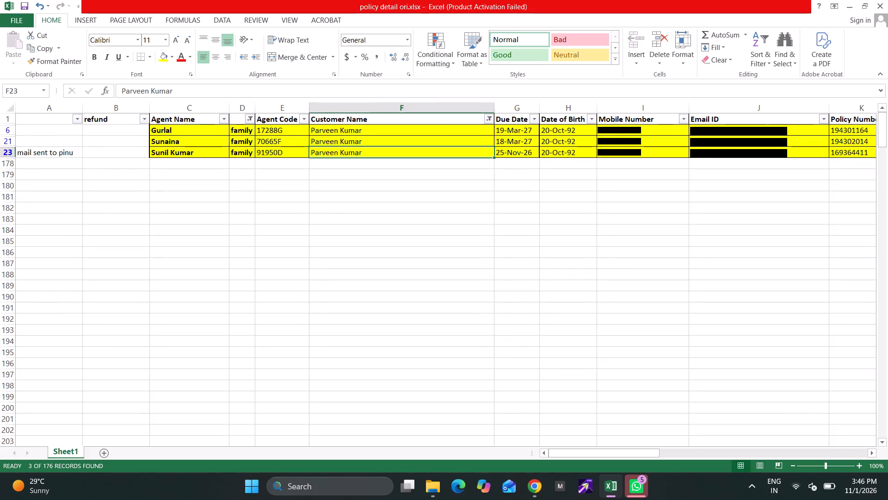
key("Left")
key("Left")
key("Left")
key("Left")
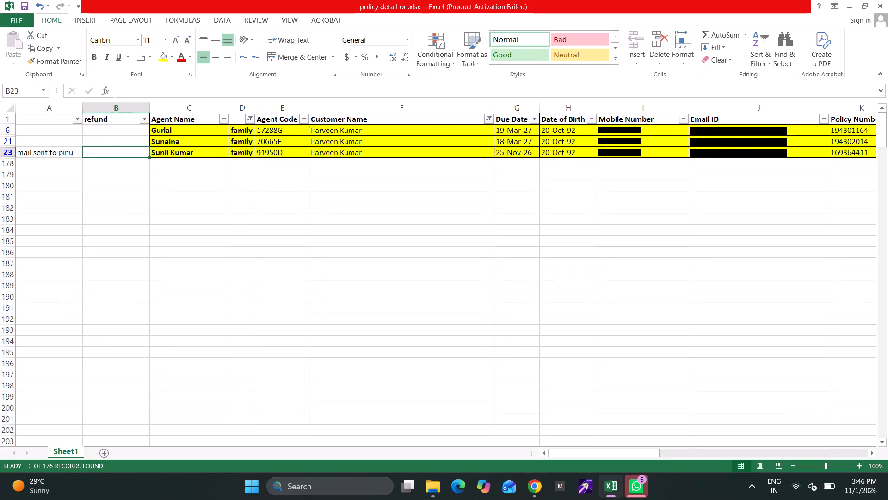
type("10860")
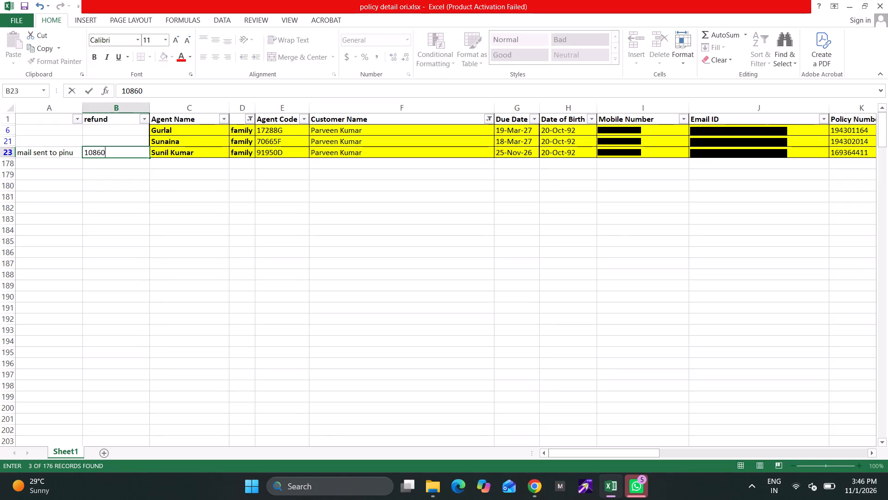
key("Up")
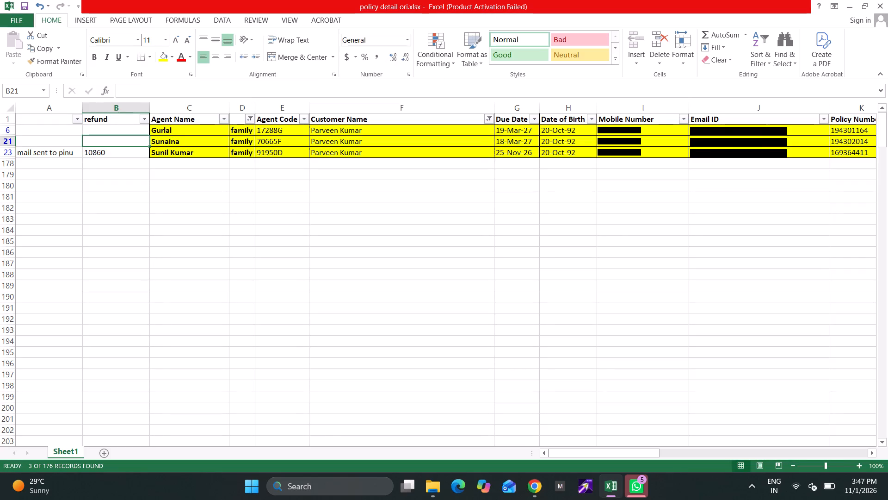
Examine the row 21 policy across its contact, nominee, plan, premium and Insta Income columns, comparing it with the same customer's other policies.
key("Right")
key("Right")
key("Right")
key("Right")
key("Right")
key("Right")
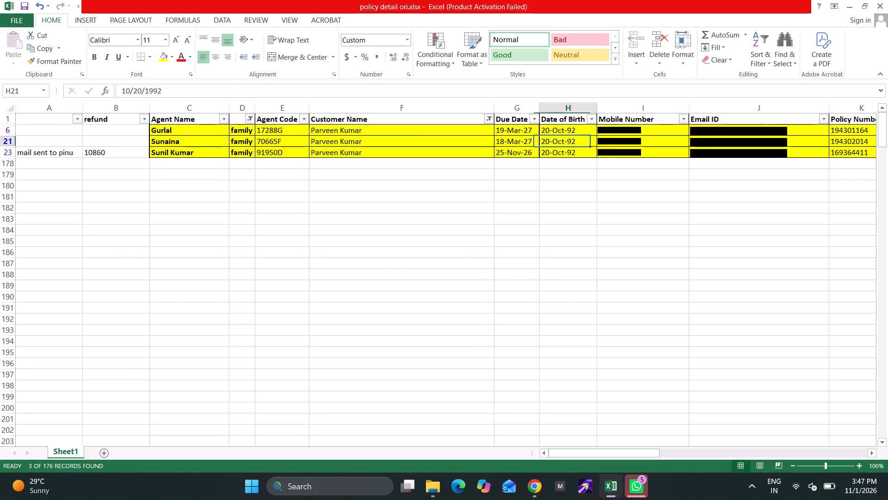
key("Right")
key("Right")
key("Right")
key("Right")
key("Right")
key("Right")
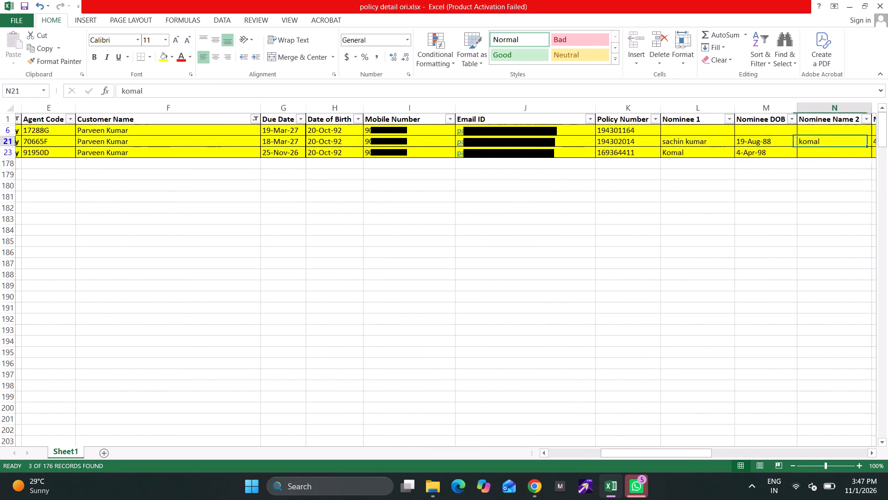
key("Right")
key("Right")
key("Right")
key("Right")
key("Left")
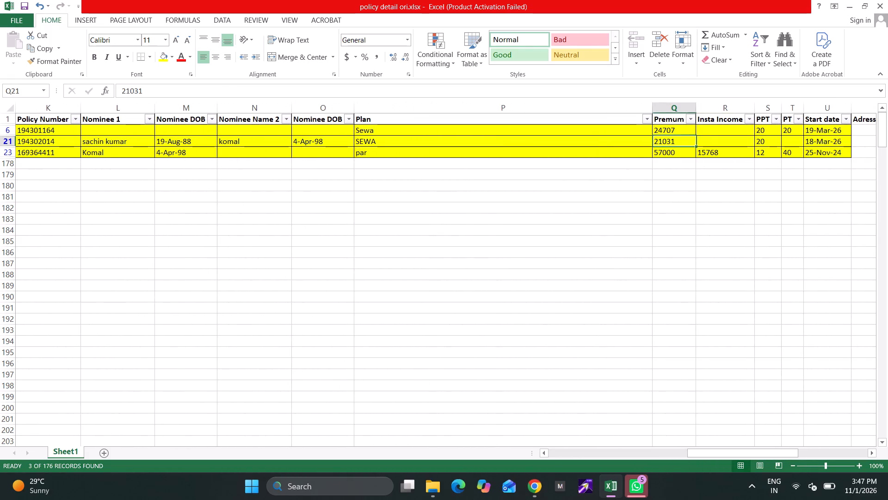
key("Left")
key("Left")
key("Left")
key("Left")
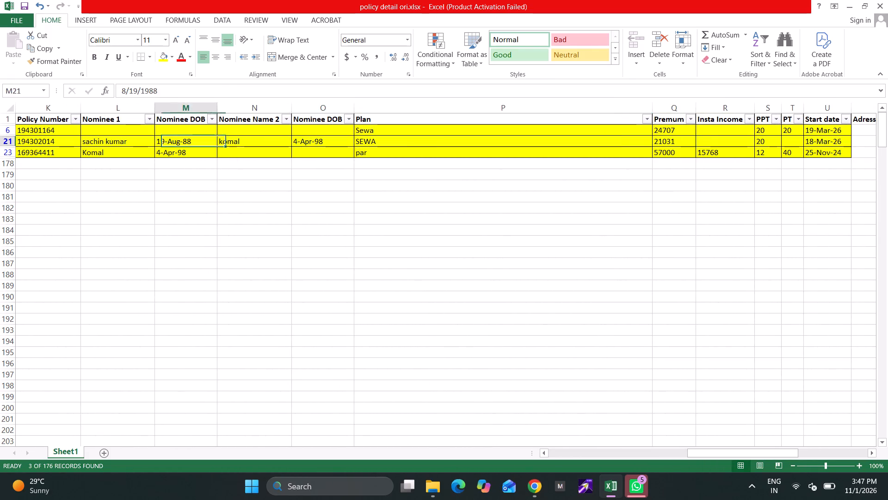
key("Left")
key("Left")
key("Left")
key("Left")
key("Left")
key("Left")
key("Left")
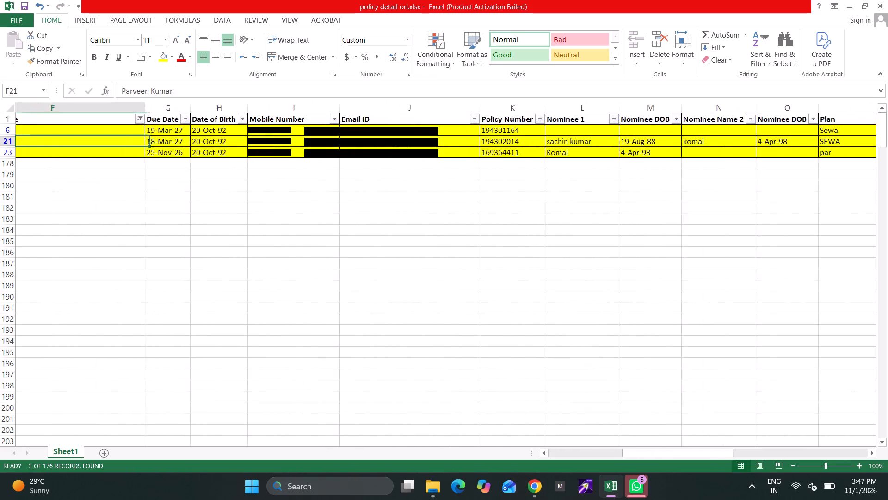
key("Left")
key("Left")
key("Left")
key("Left")
key("Left")
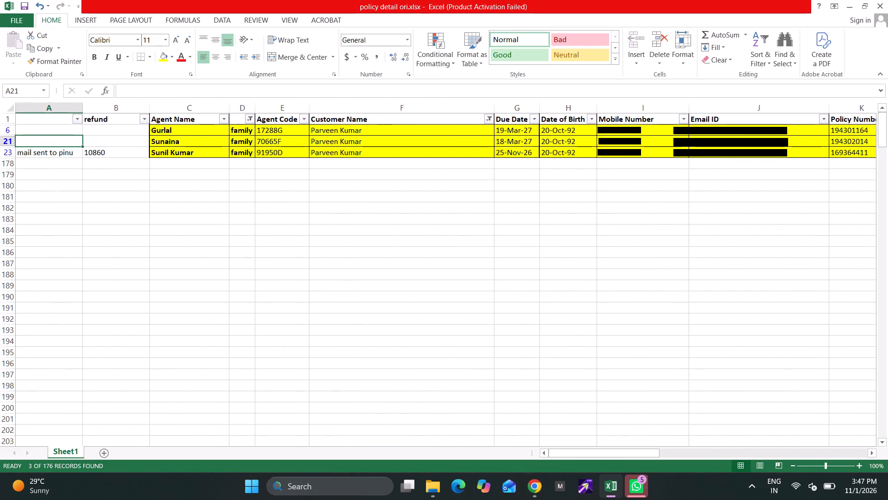
Examine the row 21 policy across to its plan, premium, Insta Income, PPT, PT and start date columns, comparing the customer's other policies.
key("Right")
key("Right")
key("Right")
key("Right")
key("Right")
key("Right")
key("Right")
key("Right")
key("Right")
key("Right")
key("Right")
key("Right")
key("Right")
key("Right")
key("Right")
key("Right")
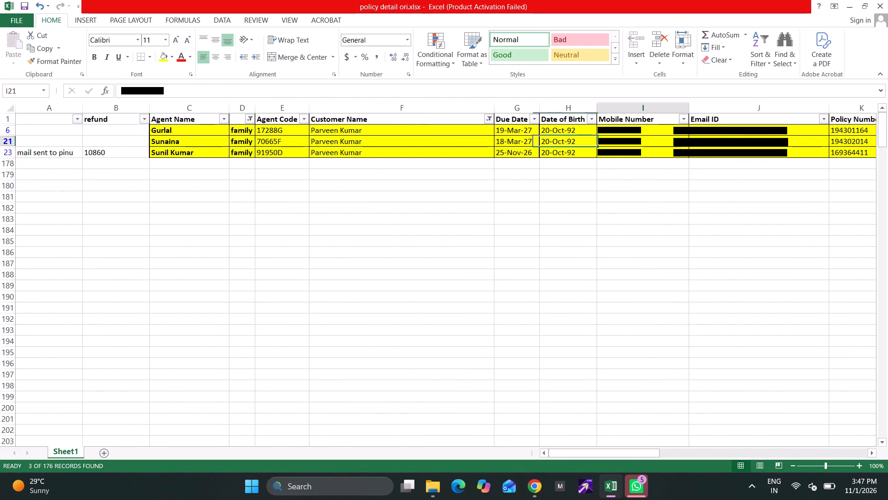
key("Right")
key("Right")
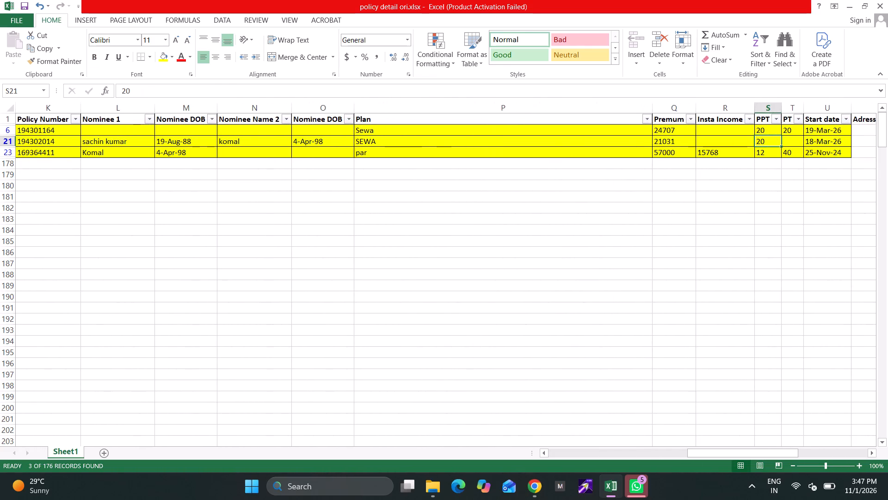
Look back over the row 21 policy's contact, policy number and nominee details.
key("Left")
key("Left")
key("Left")
key("Left")
key("Left")
key("Left")
key("Left")
key("Left")
key("Left")
key("Left")
key("Left")
key("Right")
key("Right")
key("Right")
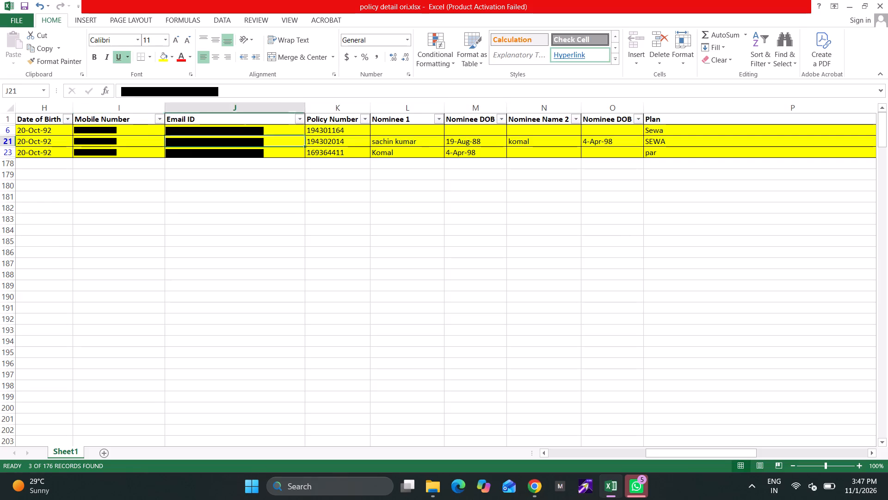
key("Right")
key("Right")
key("Right")
key("Right")
Review the row 21 policy again from its mail note and refund columns across the agent, due date, birth date and contact columns.
key("Left")
key("Left")
key("Left")
key("Left")
key("Left")
key("Left")
key("Left")
key("Left")
key("Left")
key("Left")
key("Left")
key("Left")
key("Left")
key("Left")
key("Left")
key("Left")
key("Left")
key("Left")
key("Left")
key("Left")
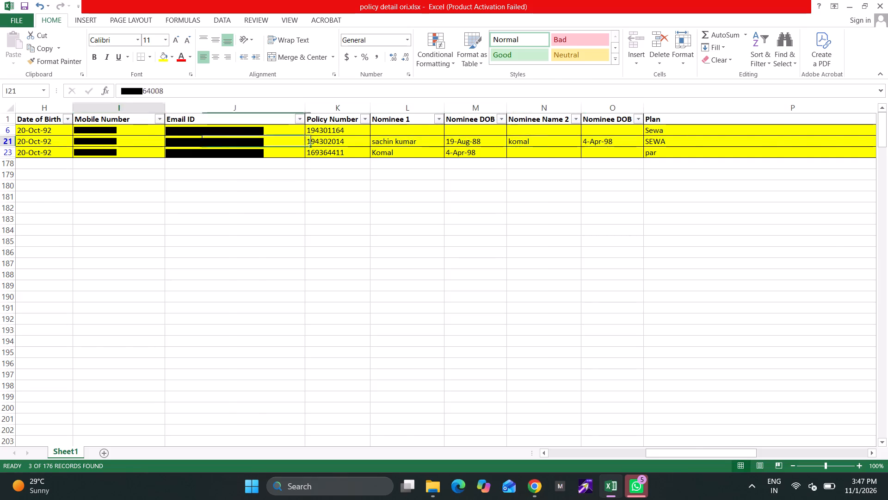
key("Right")
key("Right")
key("Right")
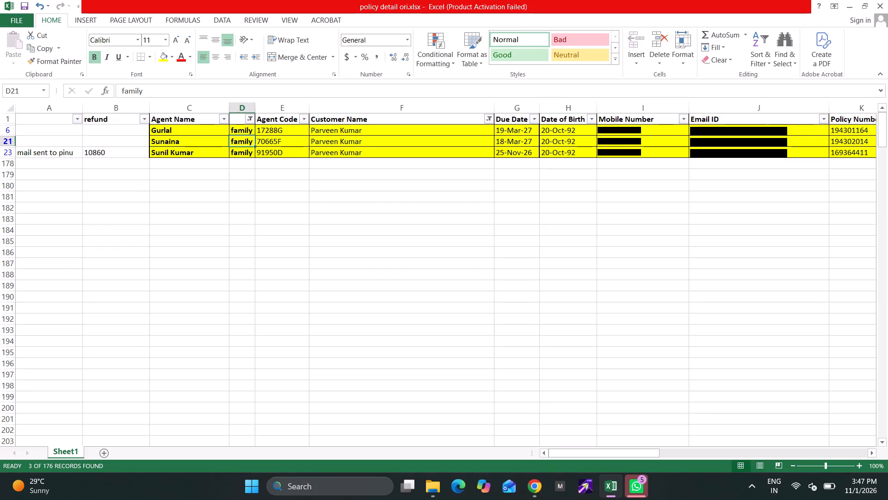
key("Right")
key("Right")
key("Right")
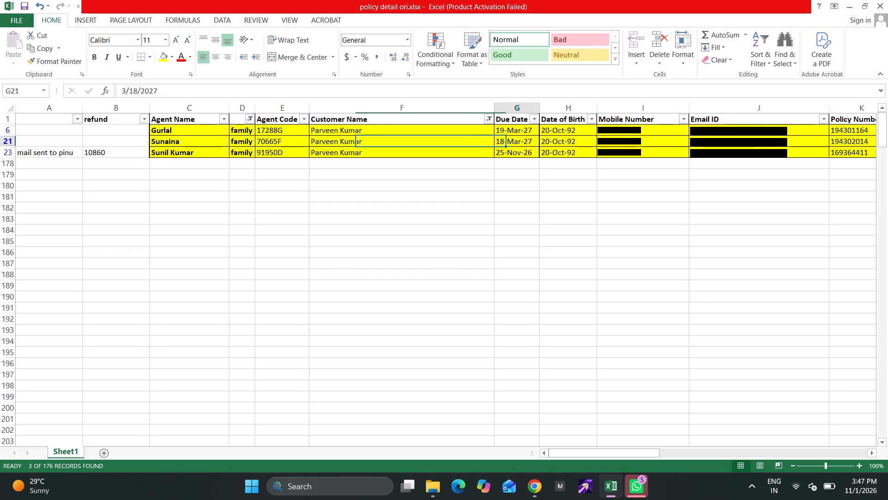
key("Right")
key("Right")
key("Right")
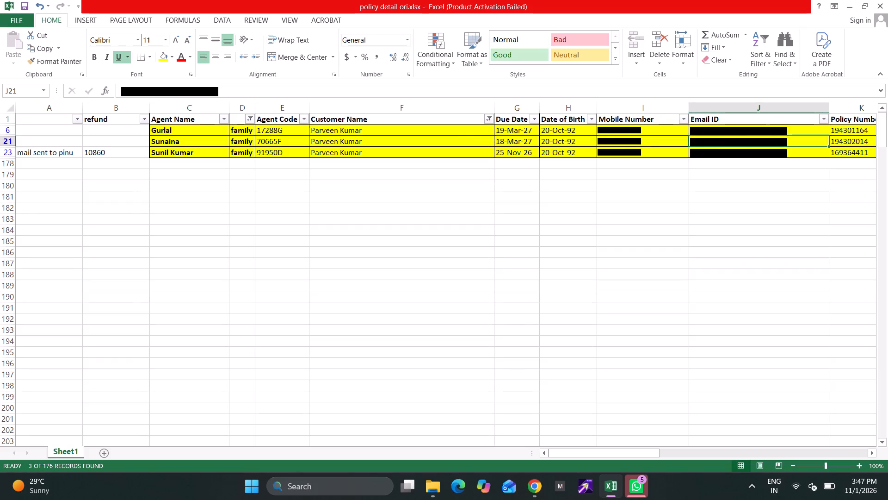
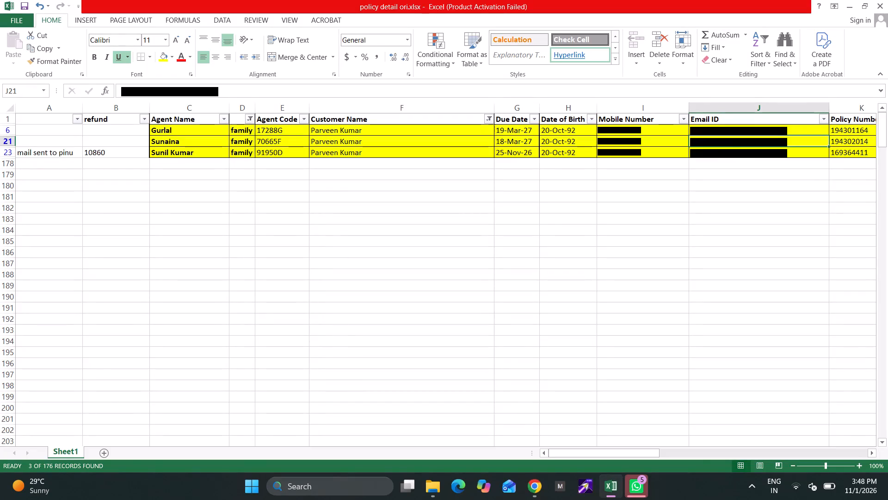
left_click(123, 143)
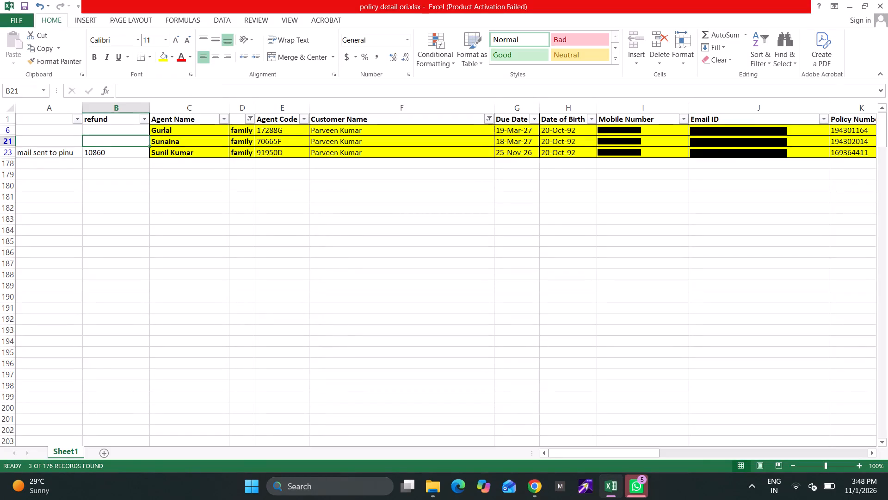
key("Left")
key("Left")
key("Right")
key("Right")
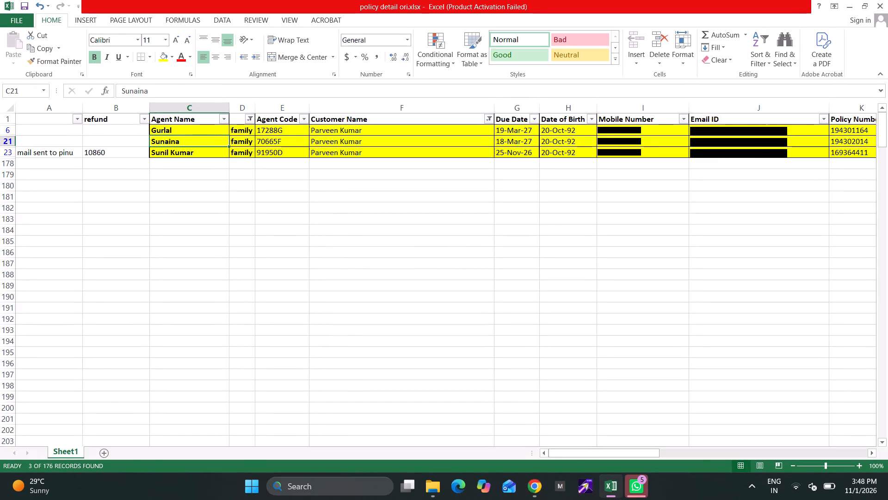
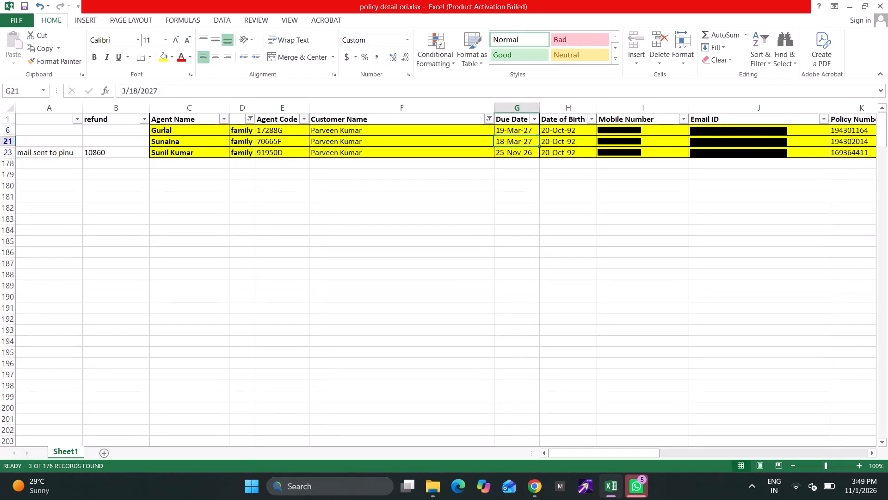
Review the row 21 policy's contact, nominee, plan and premium details across to the Insta Income column.
key("Right")
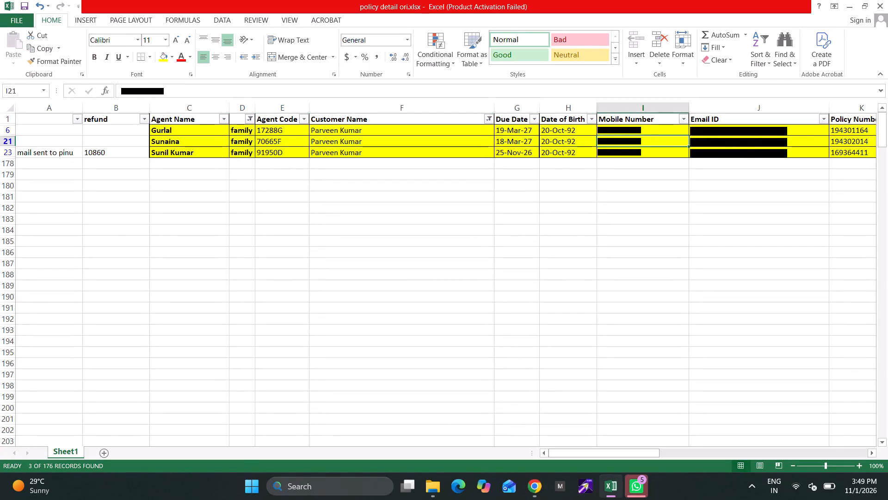
key("Right")
key("Right")
key("Right")
key("Right")
key("Right")
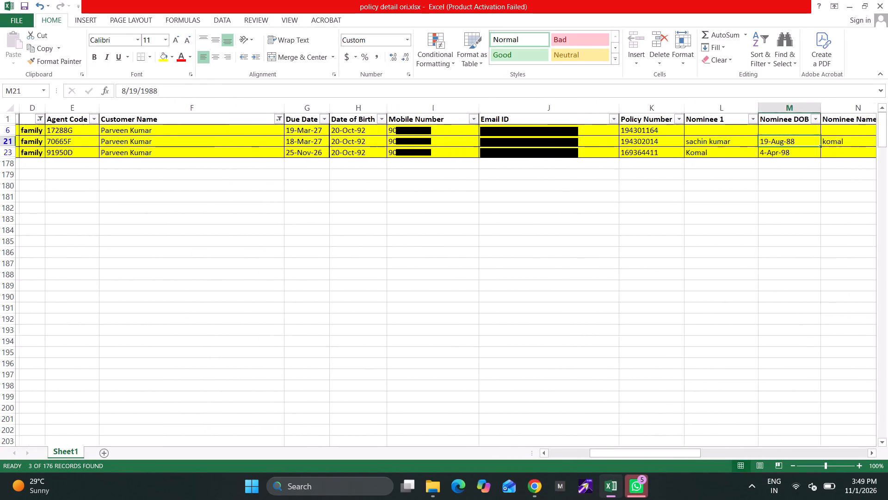
key("Right")
key("Right")
key("Right")
key("Right")
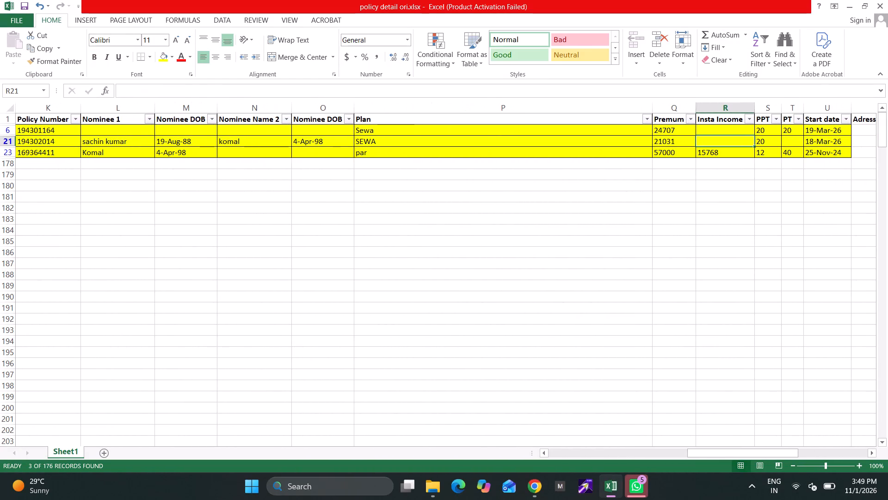
key("Left")
key("Left")
key("Left")
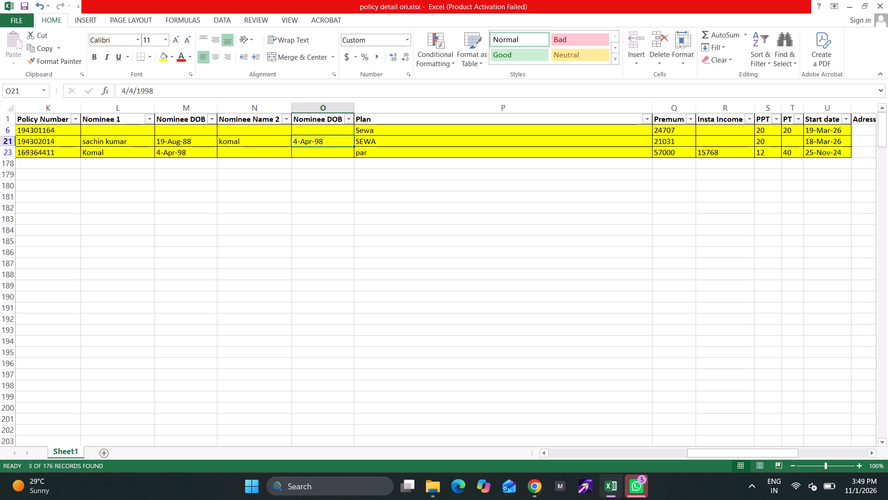
key("Left")
key("Left")
key("Left")
key("Left")
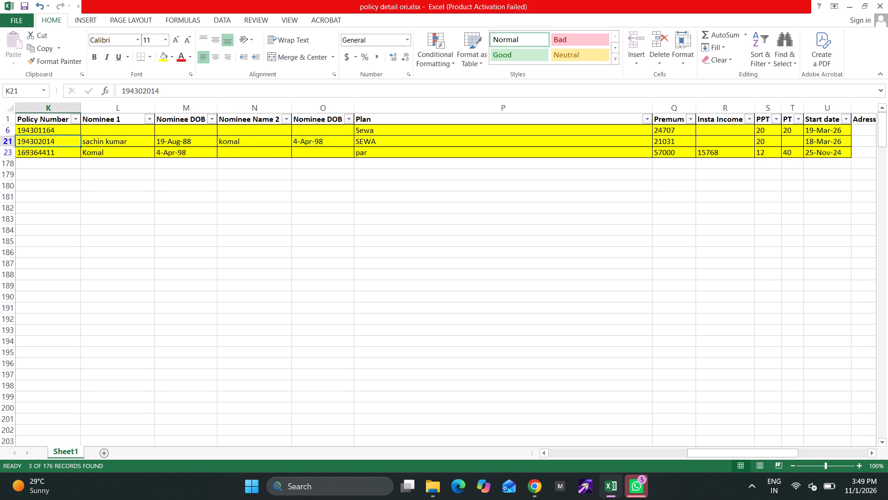
Set the Plan of the row 6 policy to "term".
key("Up")
key("Right")
key("Right")
key("Right")
key("Right")
key("Right")
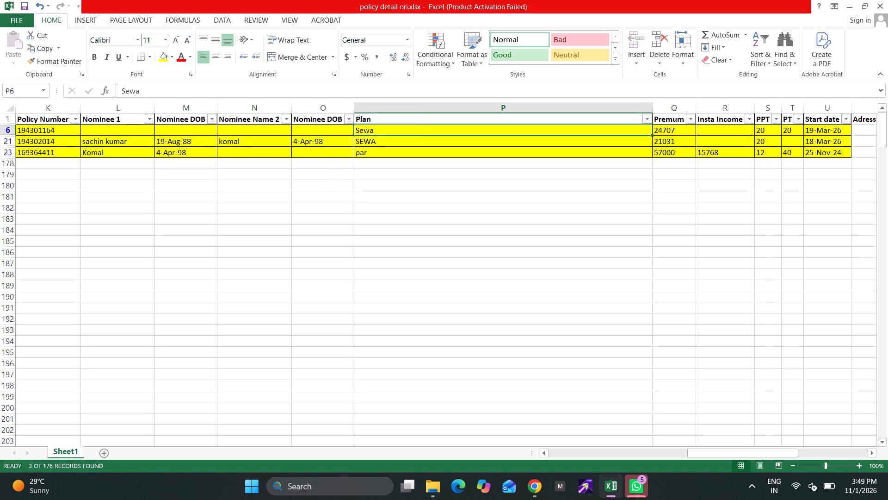
type("term")
key("Return")
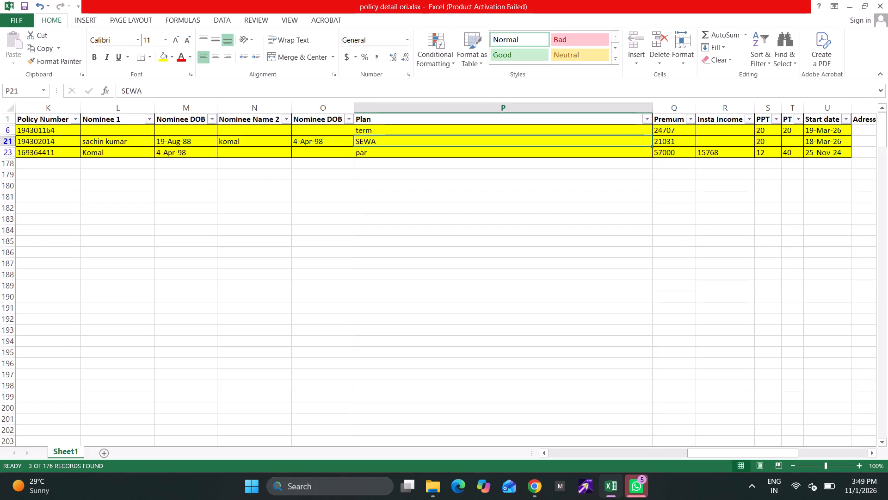
Check the mail-sent note, refund and agent cells at the start of the row 21 policy.
key("Left")
key("Left")
key("Left")
key("Left")
key("Left")
key("Left")
key("Left")
key("Left")
key("Left")
key("Left")
key("Left")
key("Left")
key("Left")
key("Left")
key("Left")
key("Left")
key("Left")
key("Left")
key("Left")
key("Left")
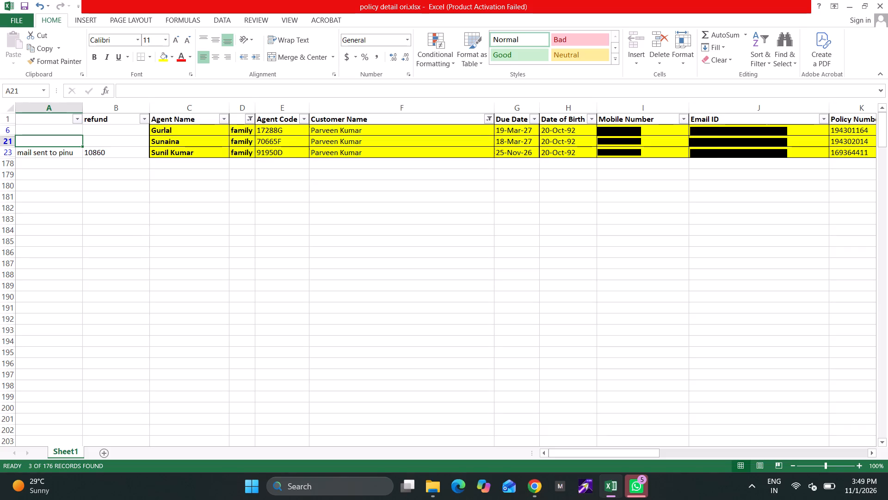
Review the row 21 policy's details from agent name through nominees, plan, premium, PPT and PT, returning to its policy number.
key("Right")
key("Right")
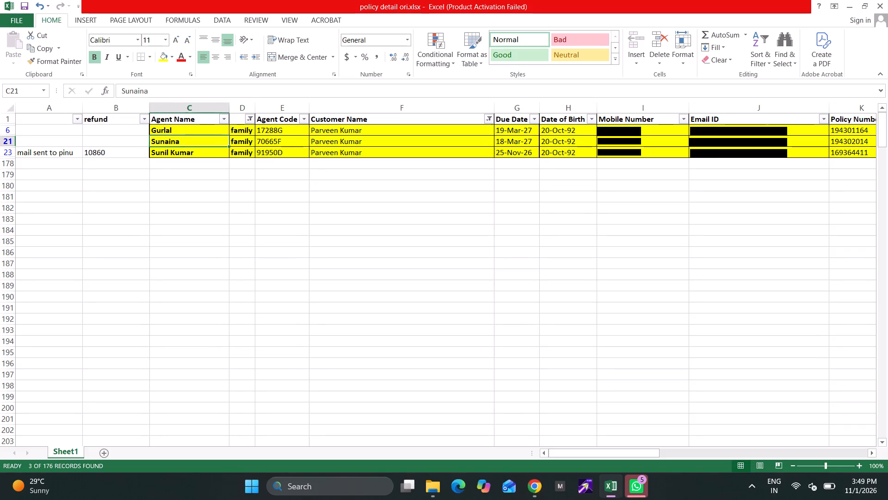
key("Right")
key("Right")
key("Right")
key("Right")
key("Right")
key("Right")
key("Right")
key("Right")
key("Right")
key("Right")
key("Right")
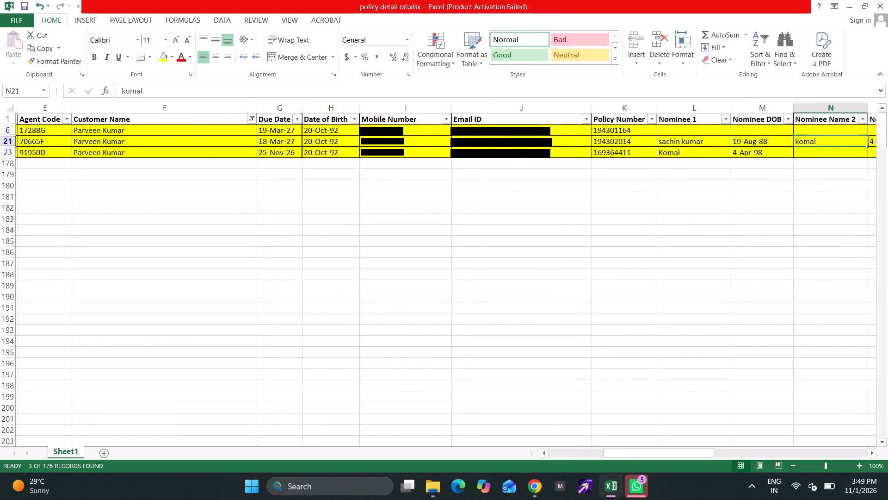
key("Right")
key("Right")
key("Right")
key("Right")
key("Right")
key("Right")
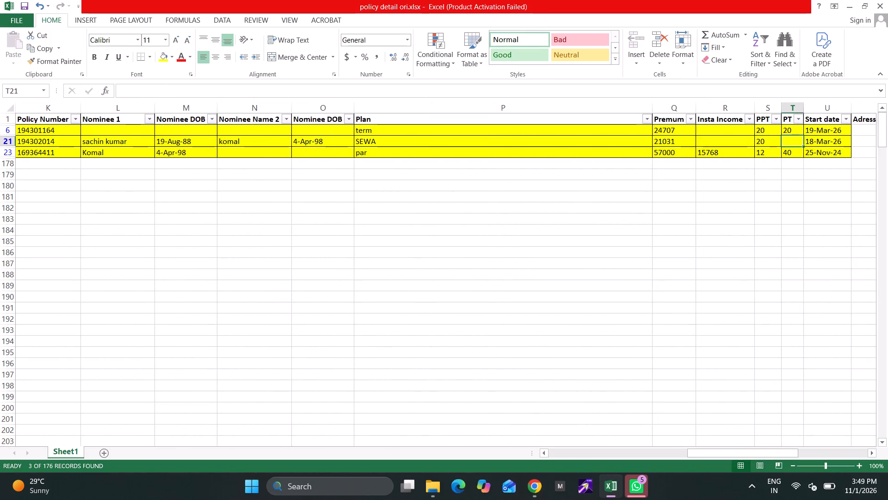
key("Left")
key("Left")
key("Left")
key("Left")
key("Left")
key("Left")
key("Left")
key("Left")
key("Left")
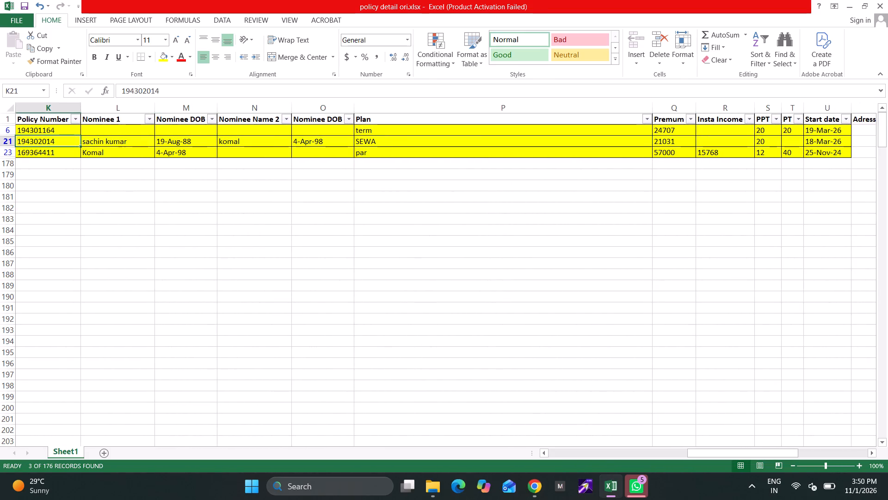
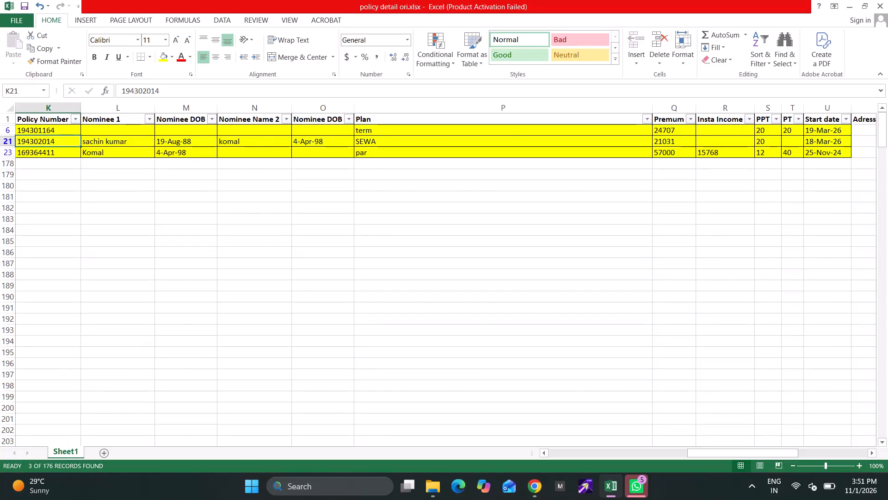
Enter the note "Mail sent" in column A of the row 21 policy, beside its empty refund cell.
key("Left")
key("Left")
key("Left")
key("Left")
key("Left")
key("Left")
key("Left")
key("Left")
key("Left")
key("Left")
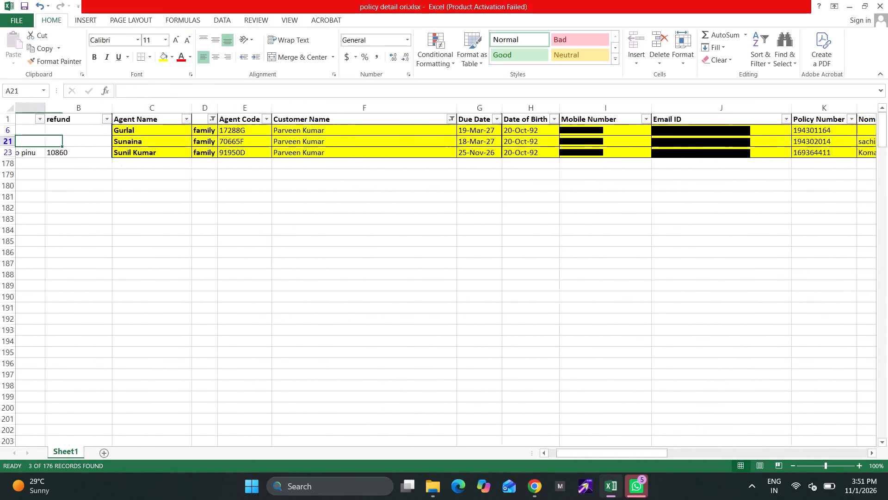
key("Left")
key("Left")
key("Left")
type("Mail")
key("space")
type("sent")
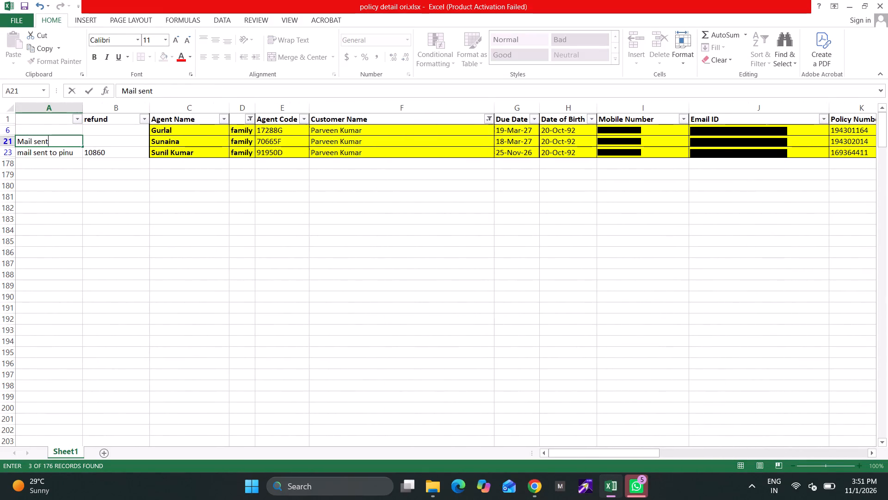
key("Right")
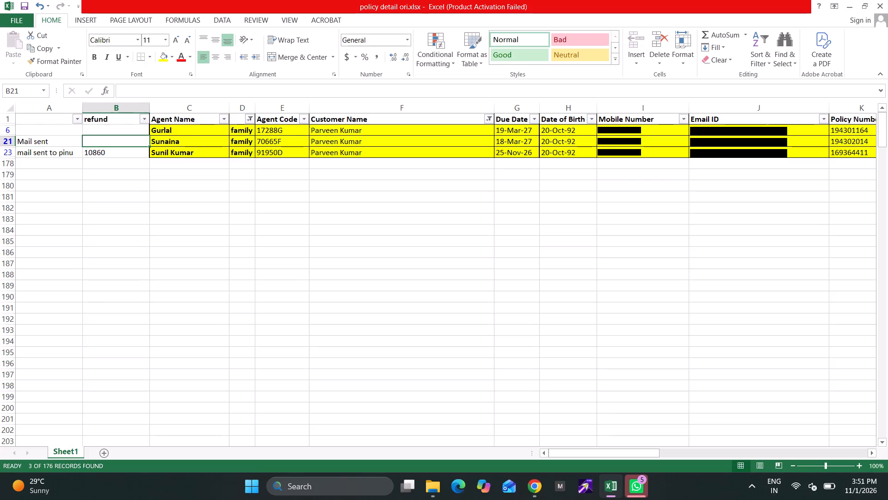
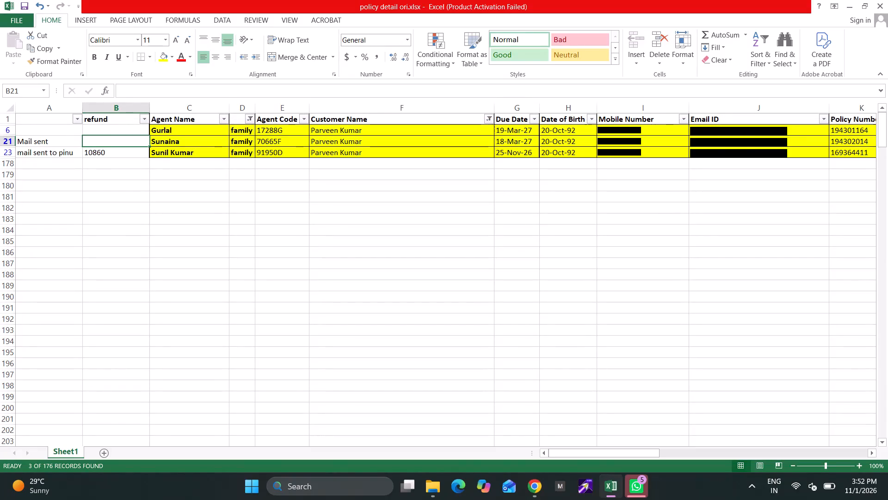
Change the Customer Name filter from Parveen to both spellings of the last listed customer, Yogender and Yognder.
scroll(240, 185, "up", 6)
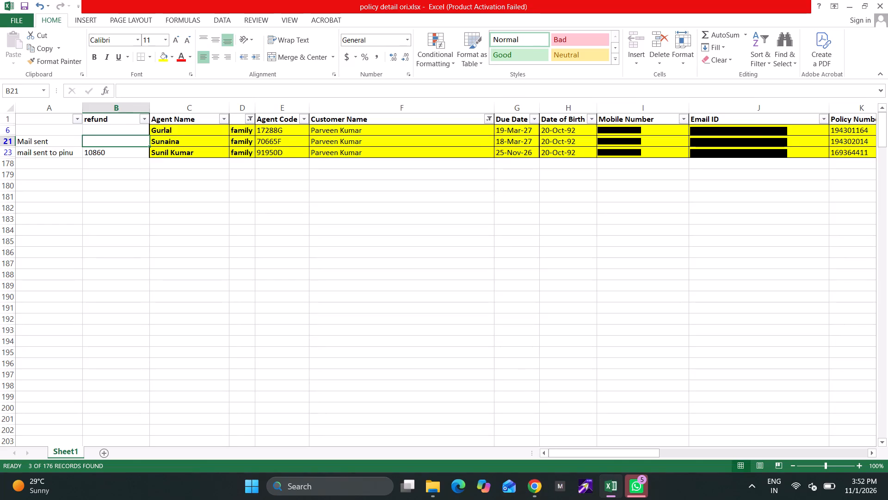
left_click(486, 120)
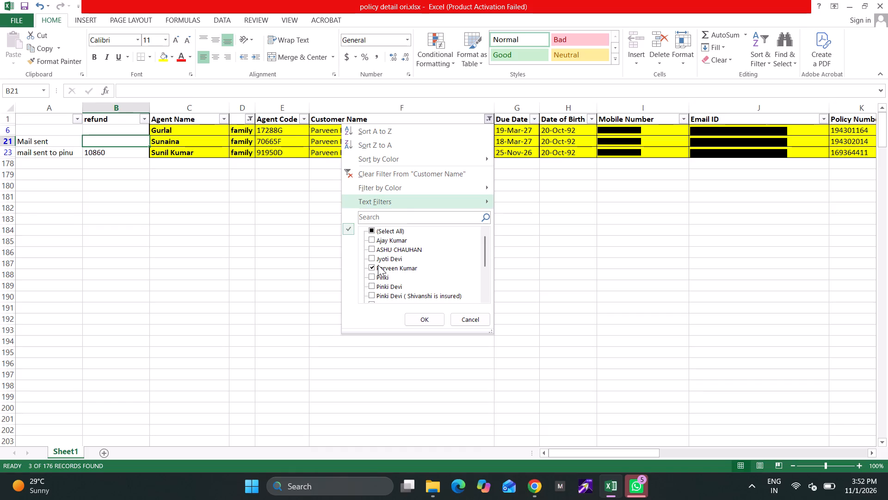
left_click(378, 265)
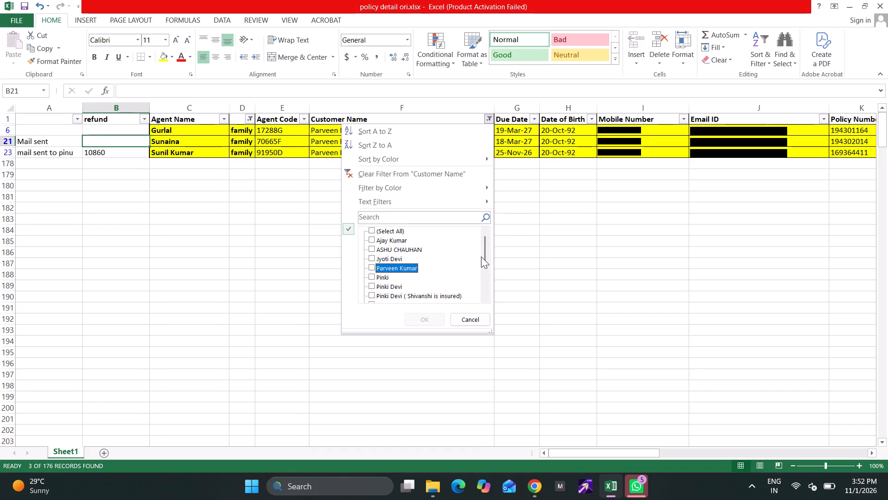
triple_click(484, 284)
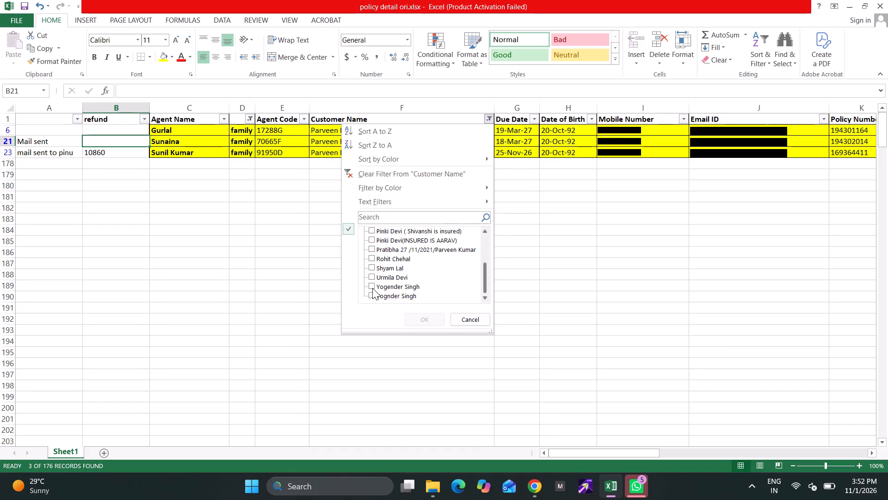
left_click(372, 288)
left_click(372, 297)
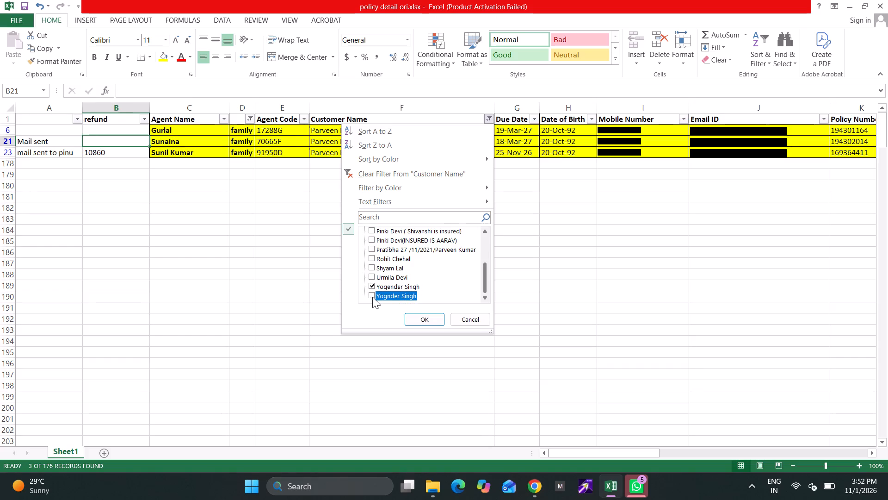
key("Up")
key("Up")
key("Up")
key("Up")
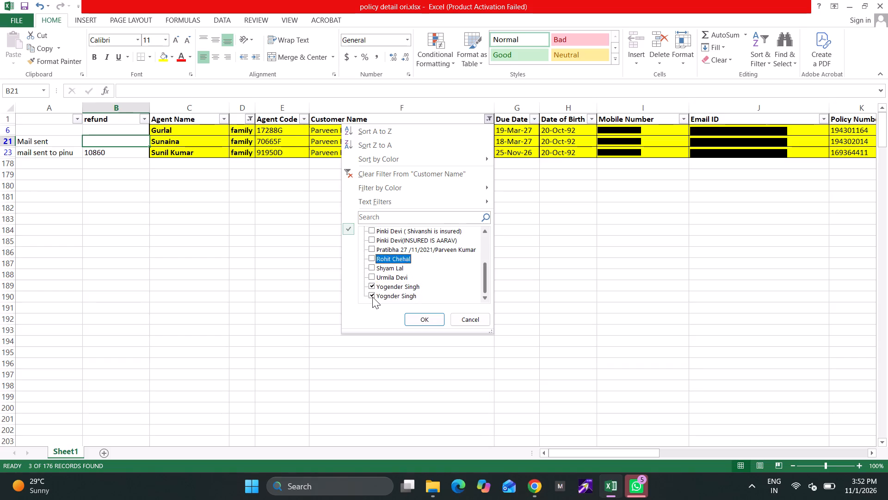
key("Up")
key("Up")
key("Up")
key("Up")
key("Up")
key("Up")
key("Up")
key("Up")
key("Up")
key("Up")
key("Up")
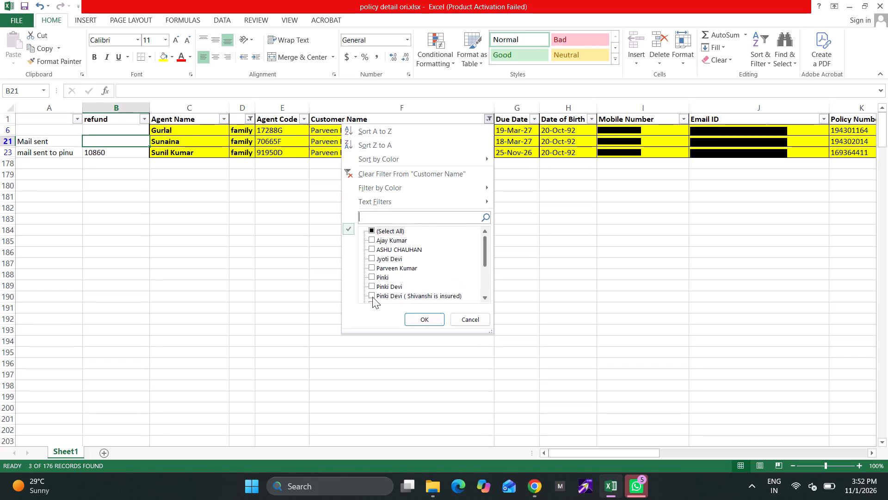
key("Up")
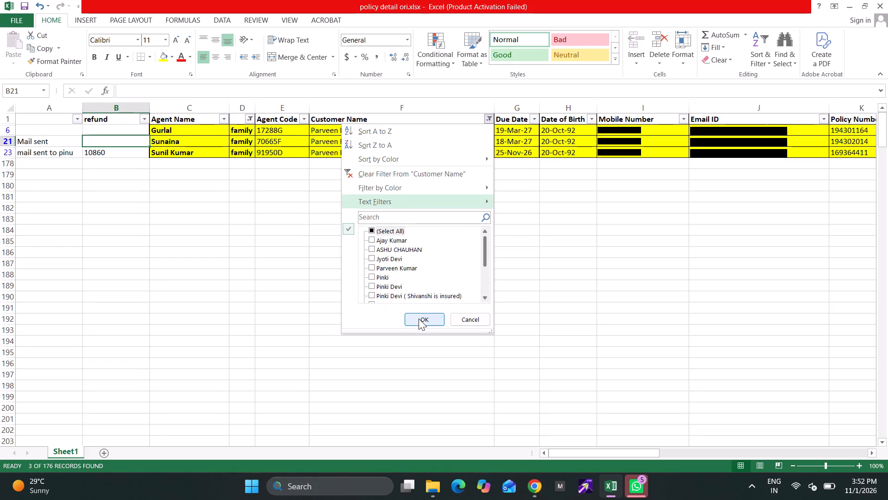
left_click(419, 319)
Examine the row 19 Yognder policy across its nominee, plan, premium, PPT and PT columns.
left_click(329, 134)
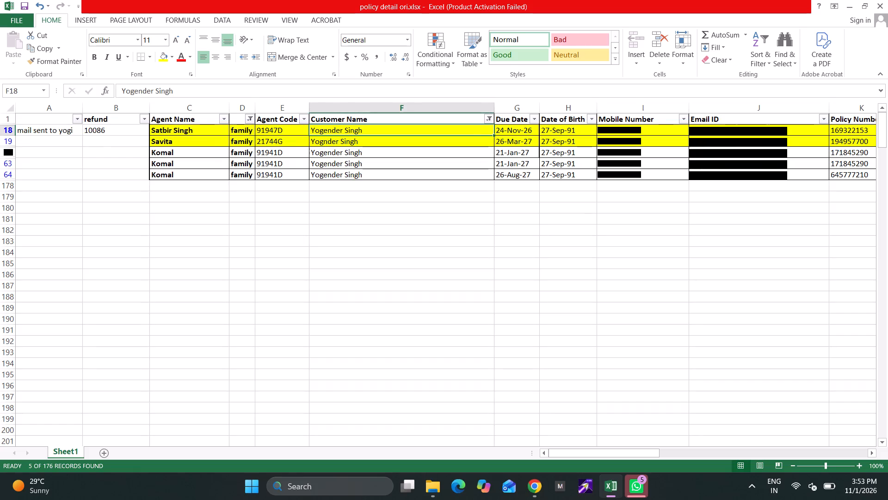
left_click(339, 143)
key("Right")
key("Right")
key("Right")
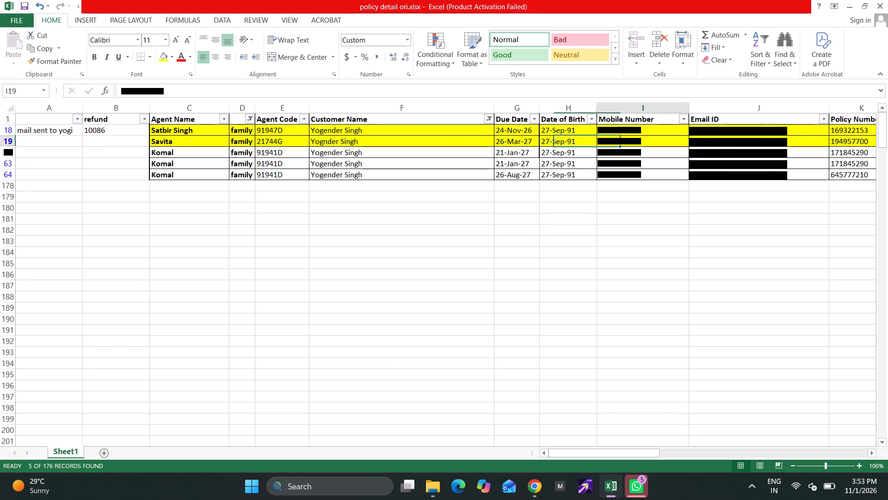
key("Right")
key("Right")
key("Right")
key("Right")
key("Right")
key("Right")
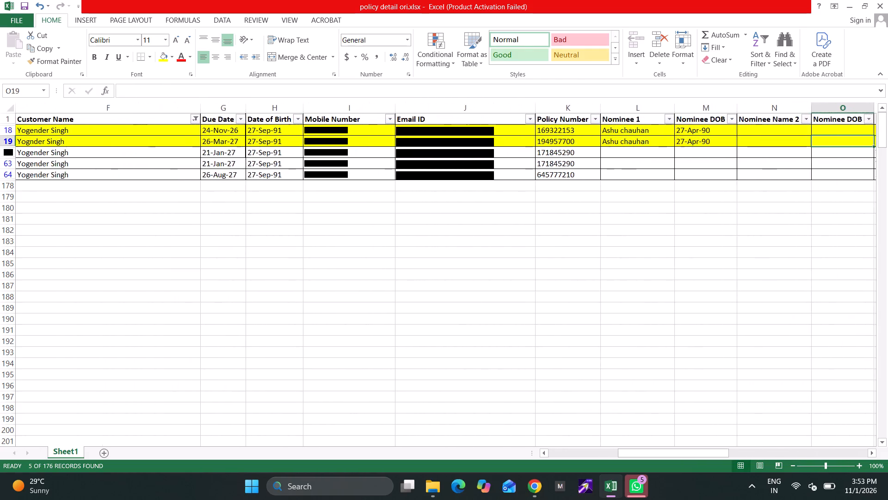
key("Right")
key("Right")
key("Right")
key("Right")
key("Right")
key("Left")
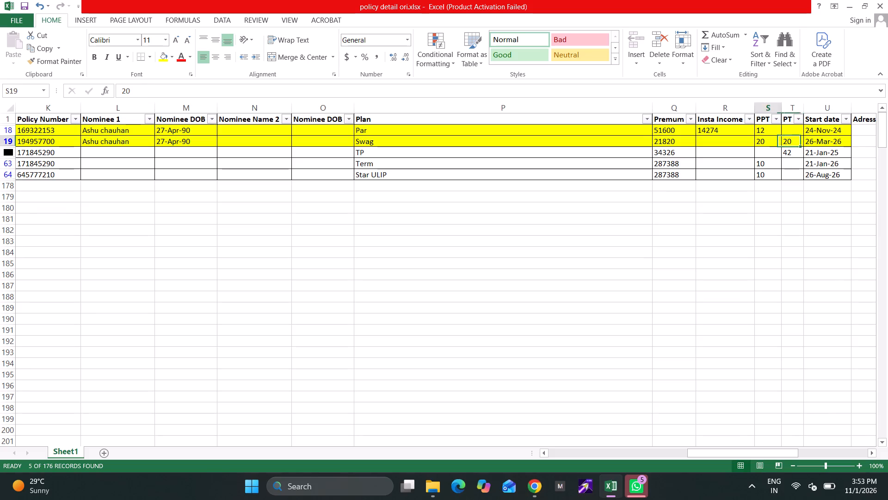
key("Left")
key("Left")
key("Left")
key("Left")
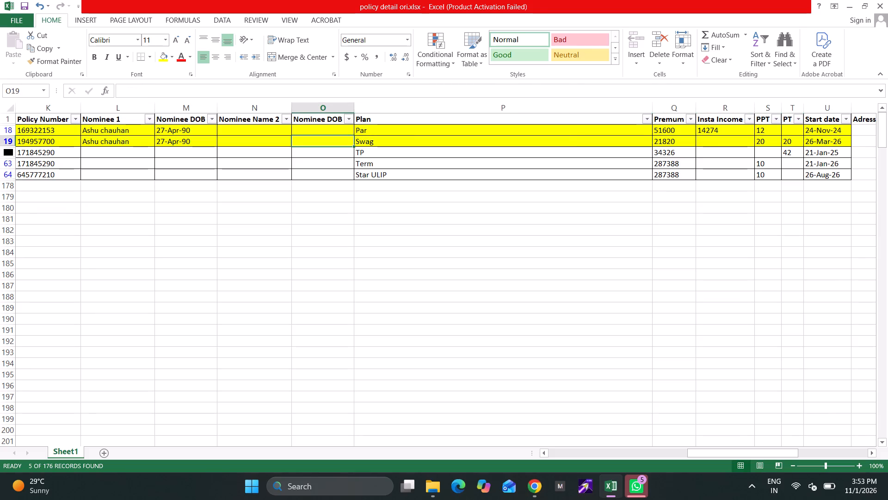
key("Right")
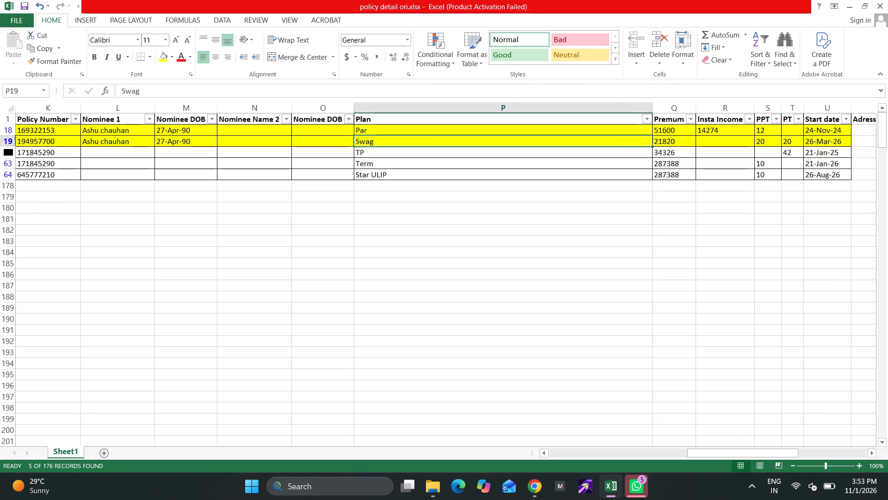
key("Left")
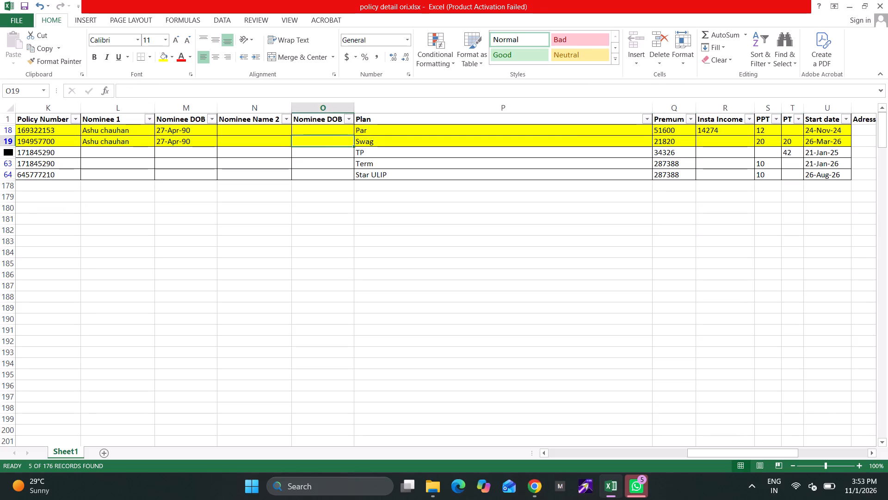
key("Left")
key("Left")
key("Left")
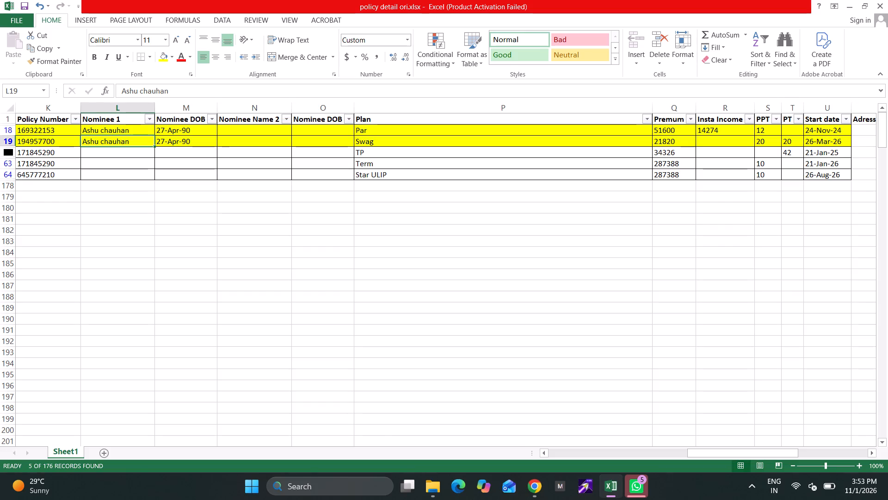
key("Left")
key("Left")
key("Left")
key("Left")
key("Left")
key("Left")
key("Left")
key("Left")
key("Left")
key("Left")
key("Left")
key("Left")
key("Left")
key("Left")
key("Left")
key("Left")
key("Left")
key("Left")
key("Left")
key("Left")
key("Left")
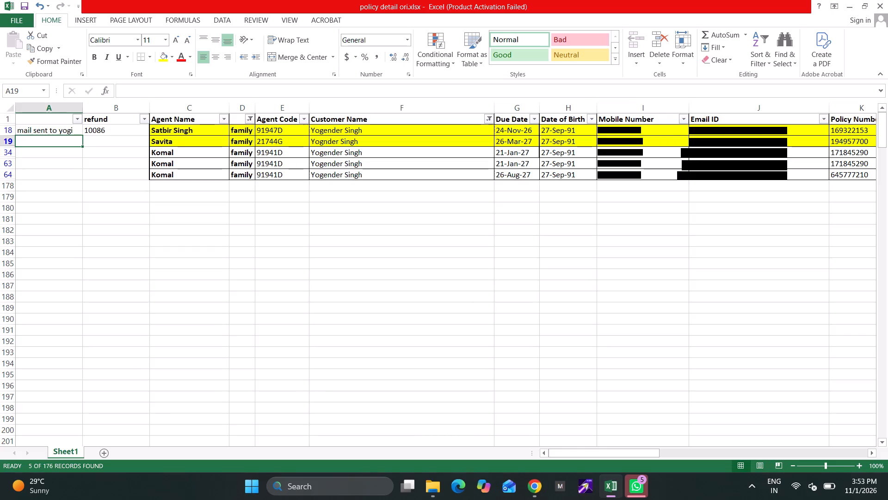
Recheck the row 19 policy's agent code, due date, policy number and nominee columns, returning to its empty note cell in column A.
key("Right")
key("Right")
key("Right")
key("Right")
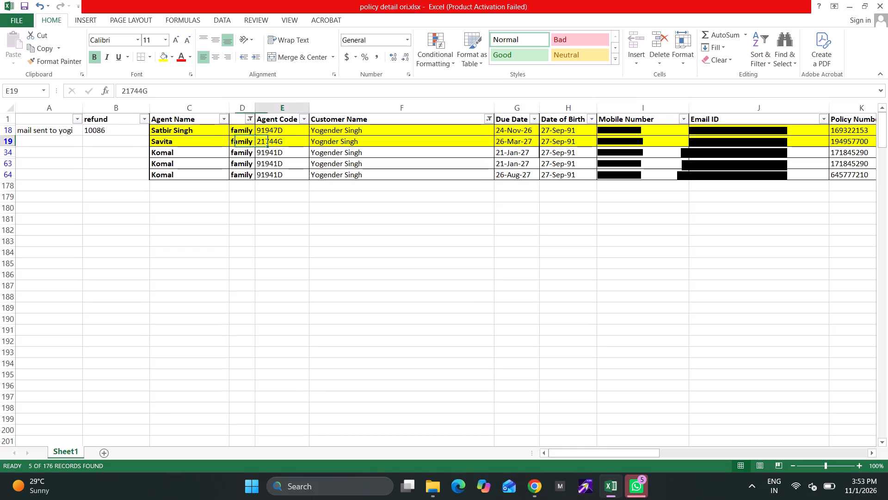
key("Right")
key("Right")
key("Right")
key("Right")
key("Right")
key("Right")
key("Right")
key("Right")
key("Right")
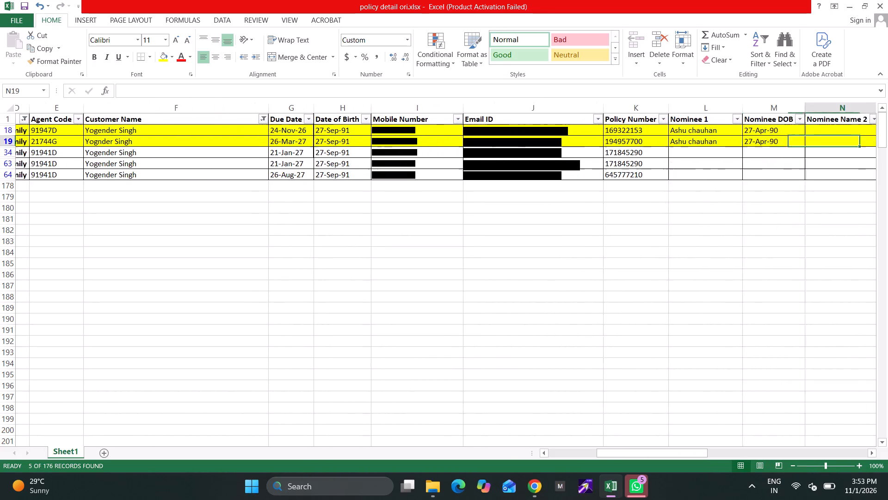
key("Left")
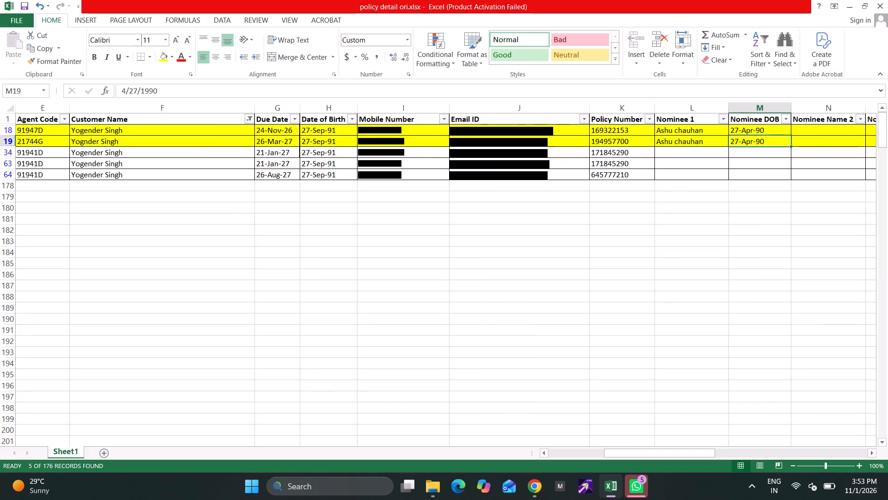
key("Left")
key("Left")
key("Left")
key("Left")
key("Left")
key("Left")
key("Left")
key("Left")
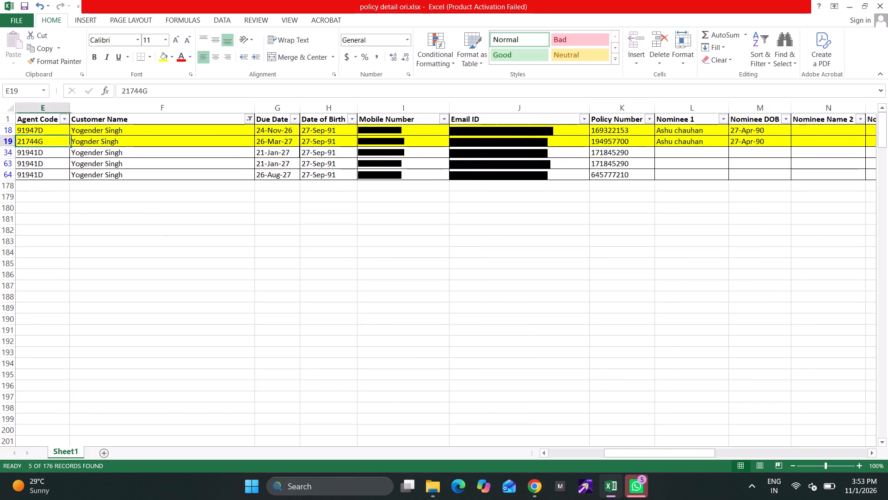
key("Left")
key("Left")
key("Left")
key("Left")
key("Left")
key("Left")
key("Left")
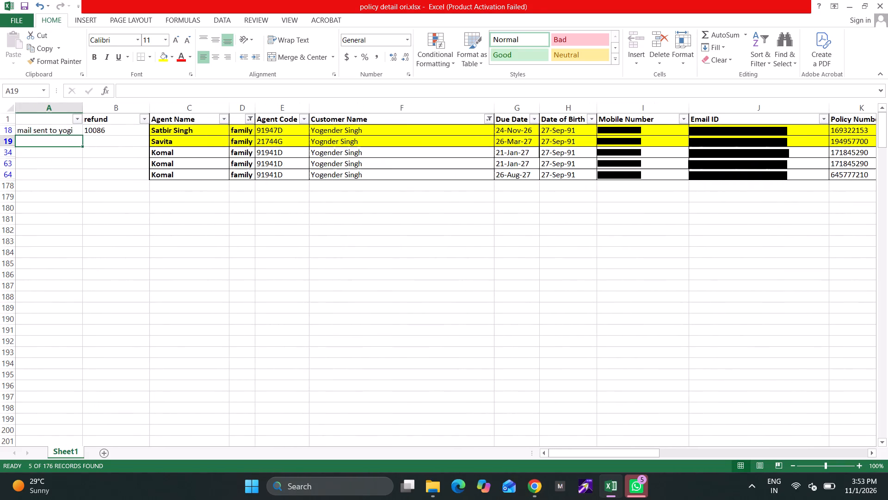
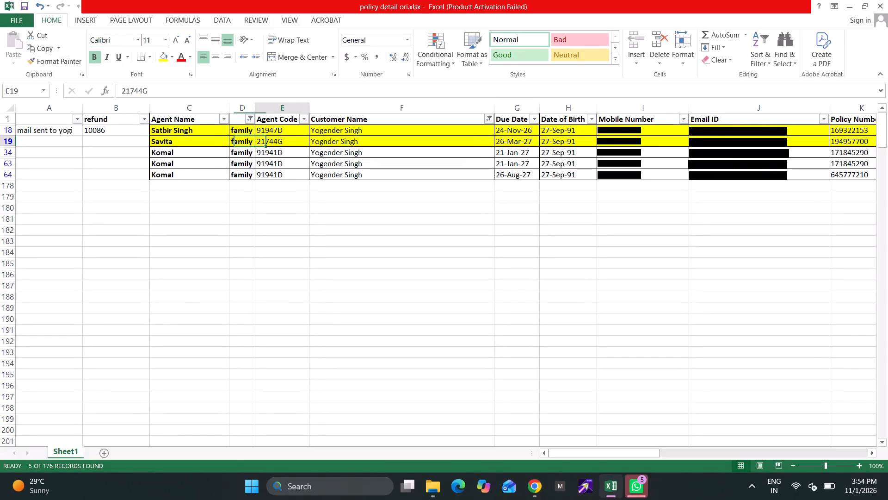
Compare the policy numbers down the filtered rows and delete row 63, the entry that repeats row 34's policy number.
key("Right")
key("Right")
key("Right")
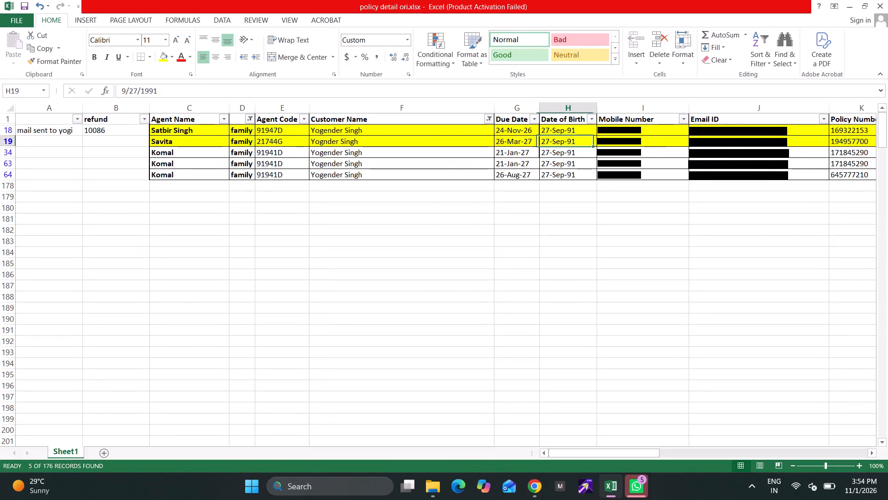
key("Right")
key("Right")
key("Right")
key("Down")
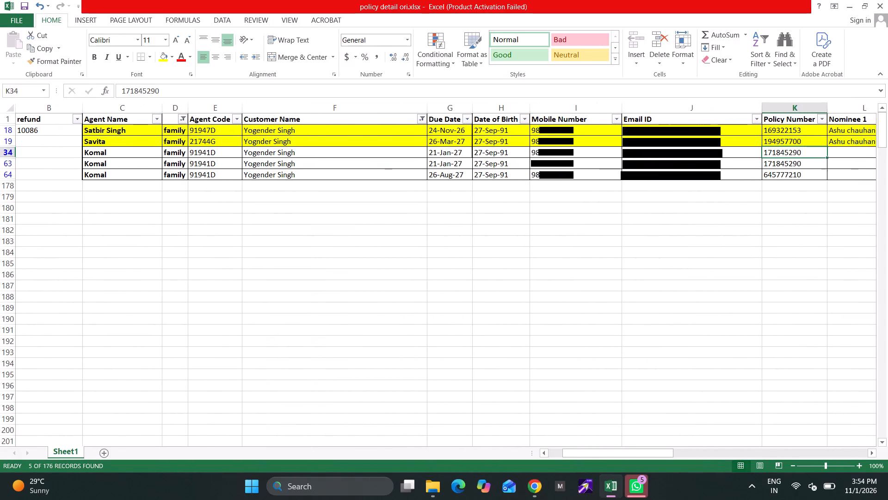
key("Down")
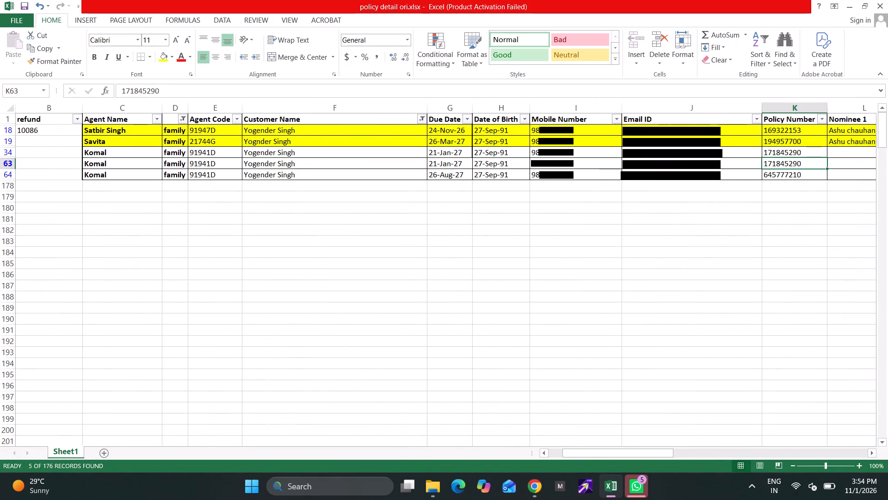
key("Left")
key("Left")
key("Left")
key("Left")
key("Left")
key("Left")
key("Left")
key("Left")
key("Left")
key("Left")
key("Left")
key("Left")
key("Left")
key("Left")
key("Left")
key("Left")
key("Left")
key("Left")
key("Left")
key("Left")
key("Left")
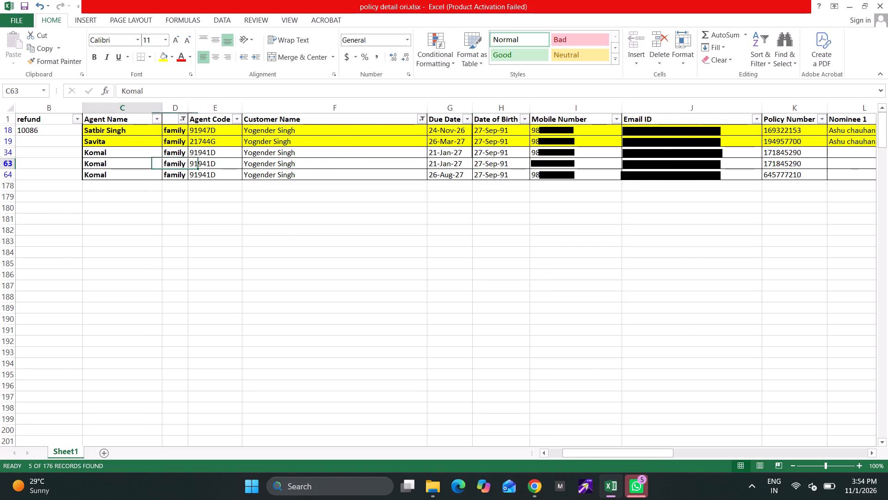
right_click(6, 163)
key("d")
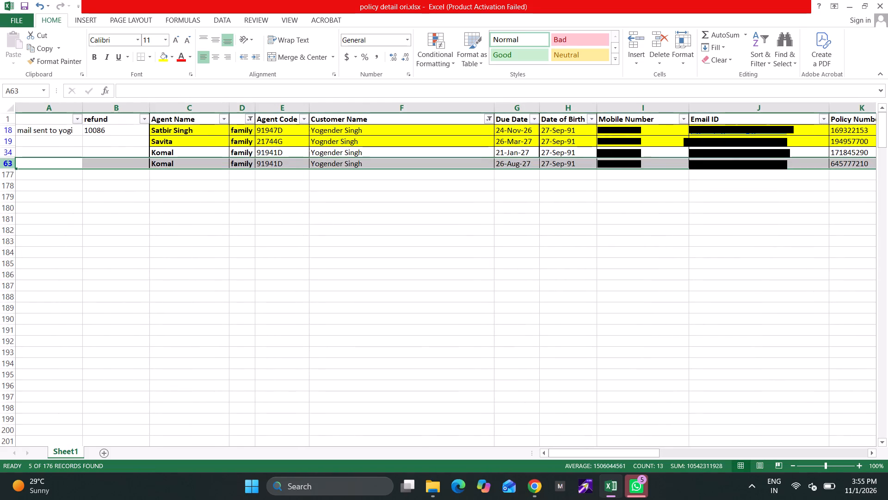
Examine the last filtered policy, now in row 63, from its policy number across the nominee, plan, premium and Insta Income columns.
key("Up")
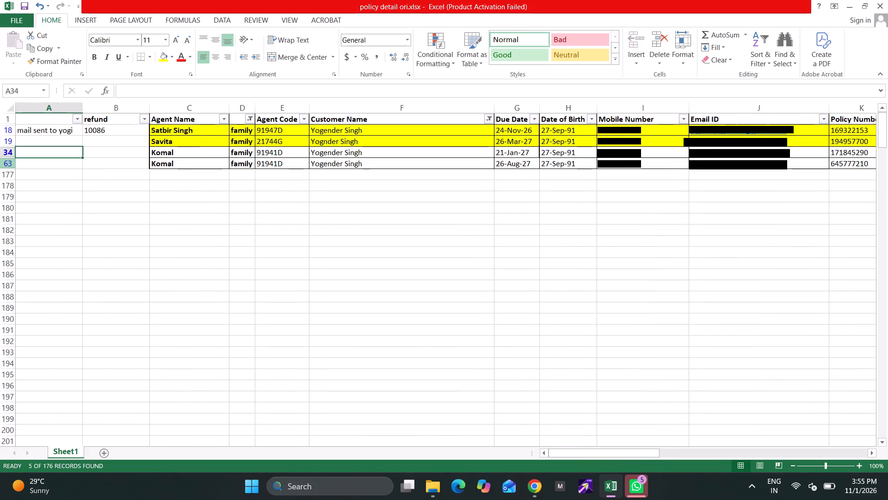
key("Down")
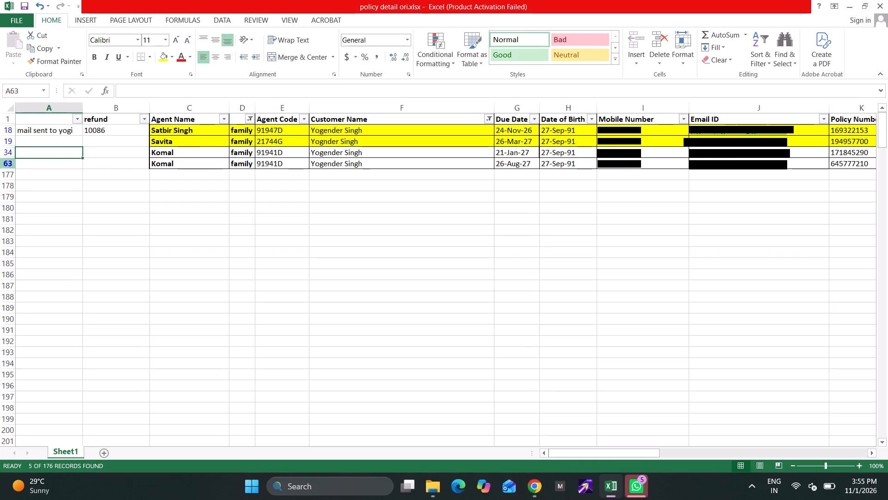
key("Right")
key("Right")
key("Right")
key("Right")
key("Right")
key("Right")
key("Right")
key("Right")
key("Right")
key("Right")
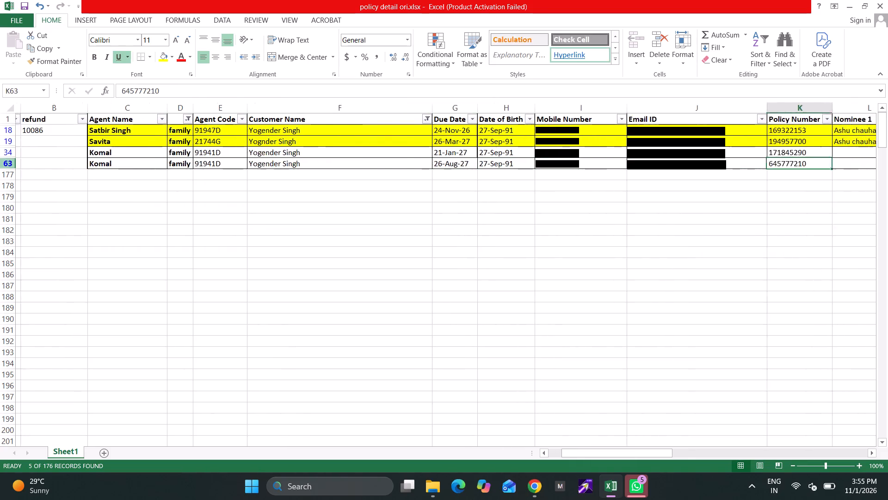
key("Right")
key("Left")
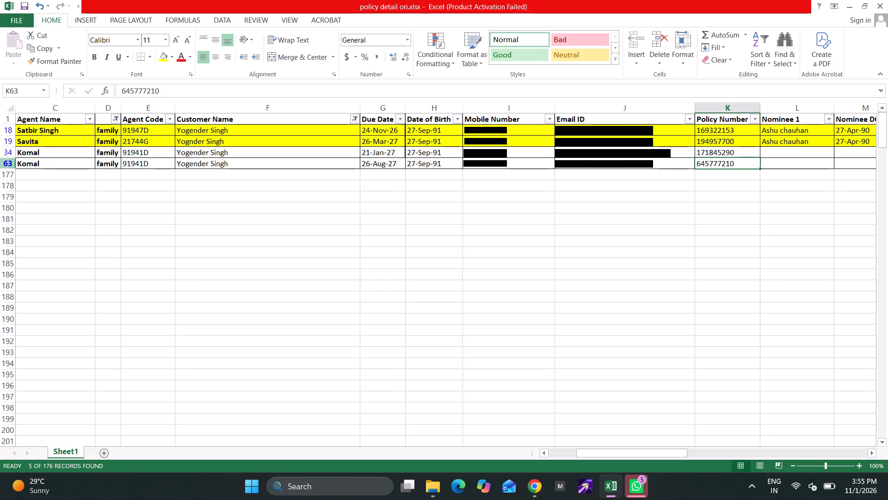
key("Right")
key("Right")
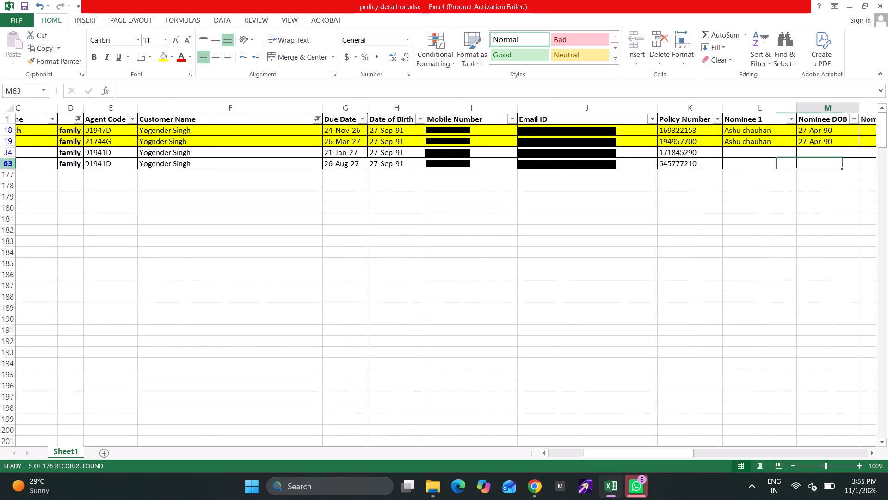
key("Right")
key("Right")
key("Right")
key("Right")
key("Right")
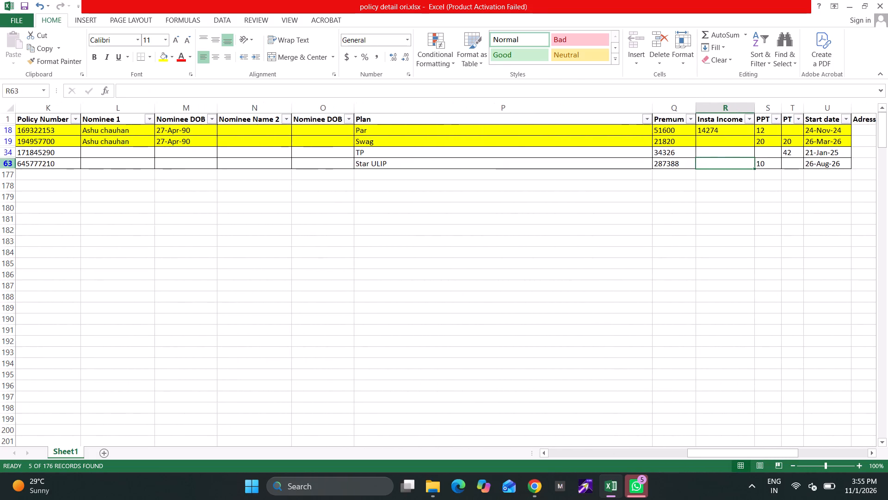
Recheck the policy number, nominee and plan columns of row 63, and compare the nominee columns with row 34.
key("Left")
key("Left")
key("Left")
key("Left")
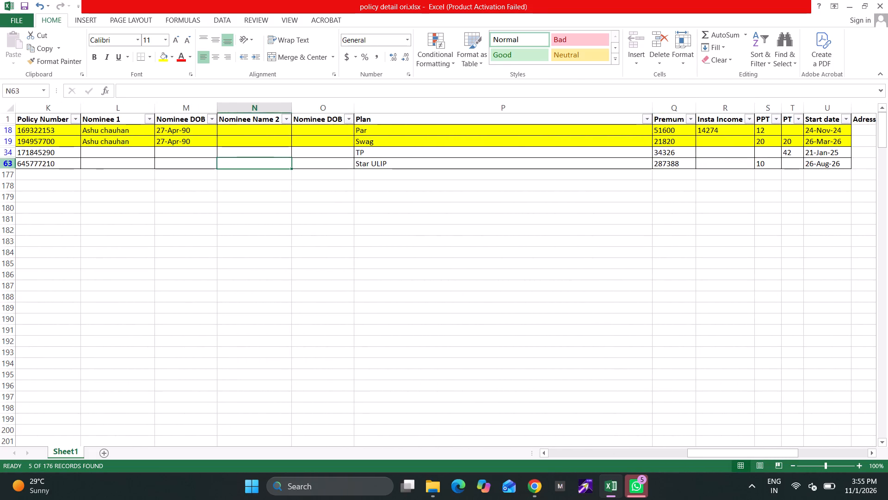
key("Right")
key("Right")
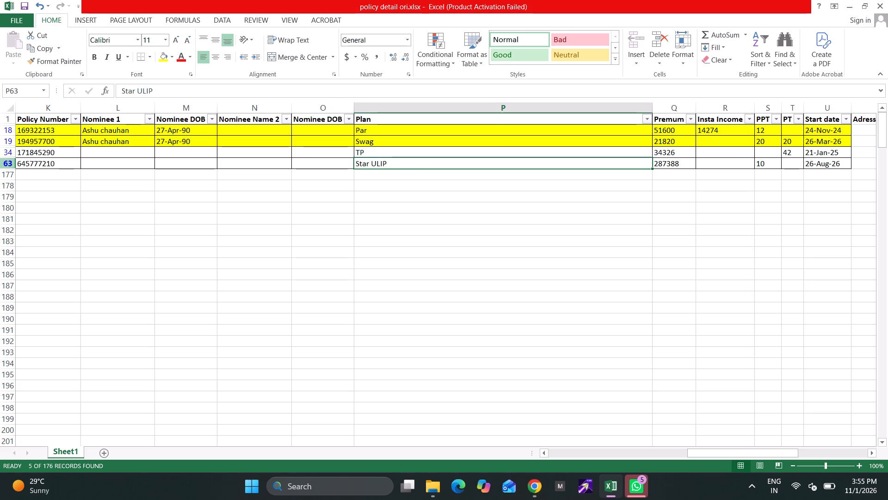
key("Left")
key("Left")
key("Left")
key("Left")
key("Left")
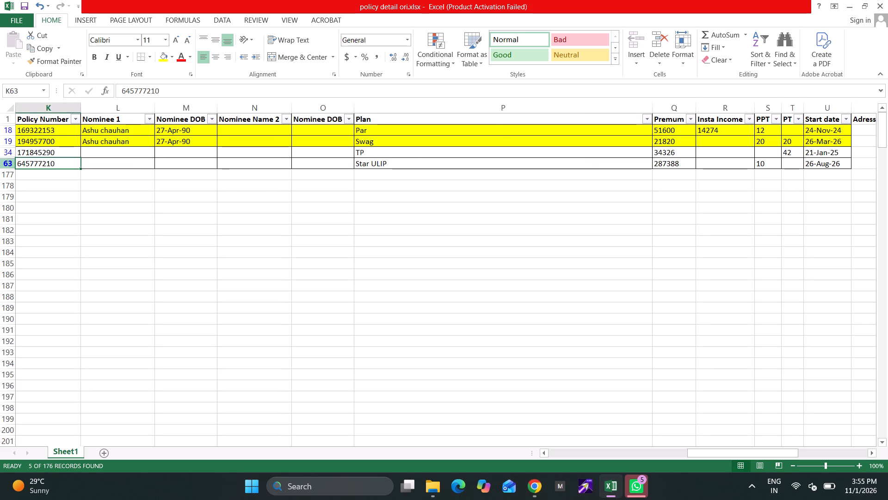
key("Up")
key("Right")
key("Right")
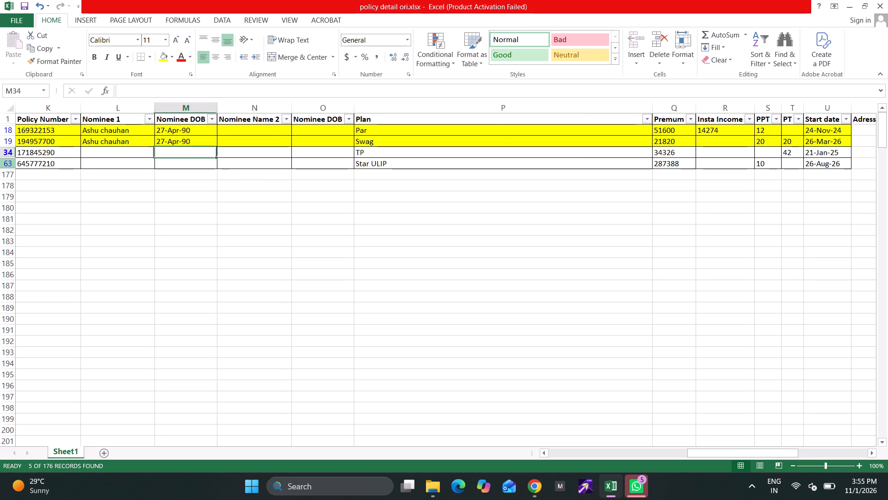
key("Right")
key("Right")
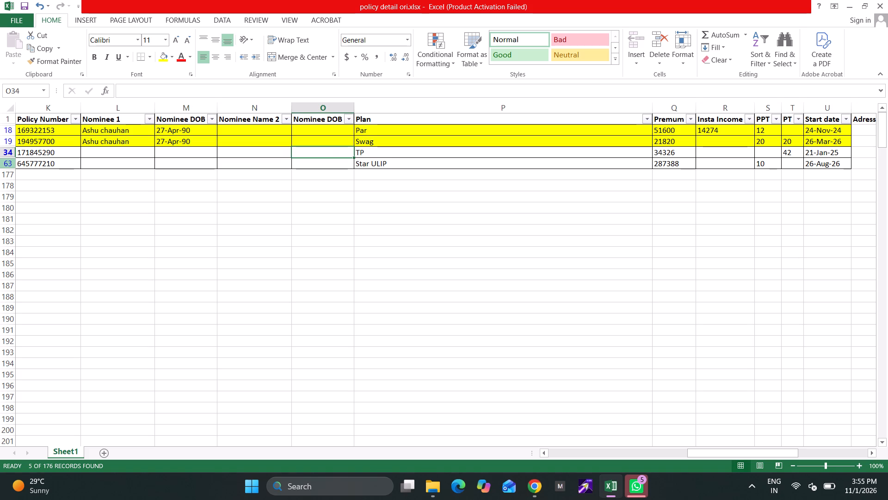
key("Down")
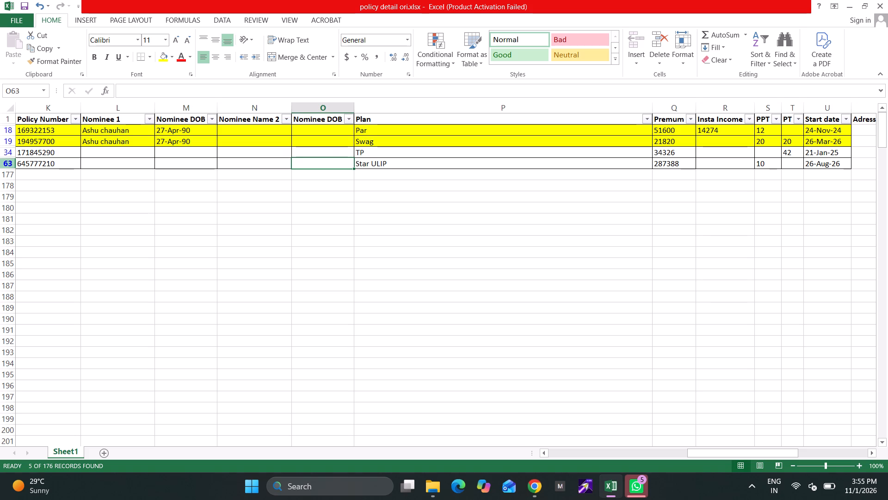
Change the Plan entry of the highlighted row 19 policy to Sewa.
key("Up")
key("Up")
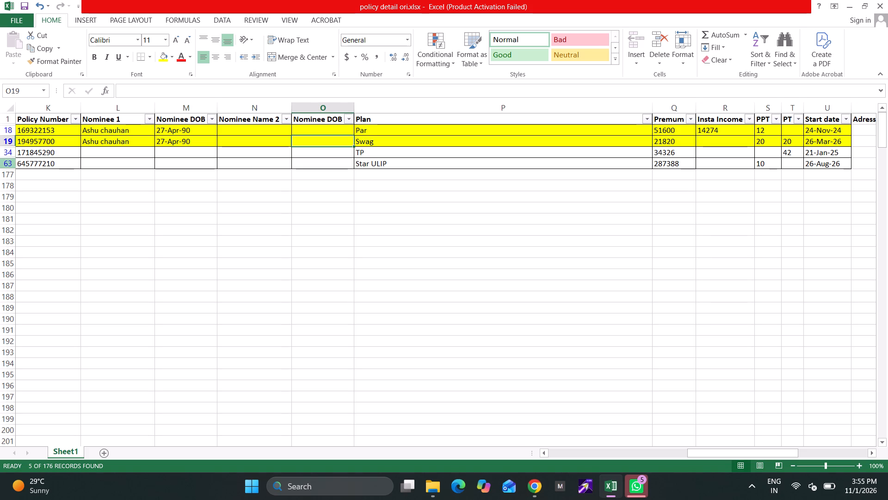
key("Left")
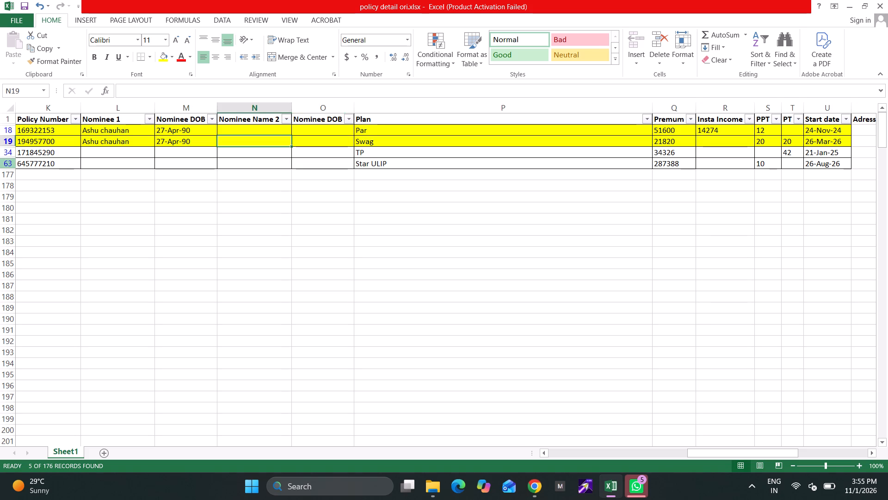
key("Right")
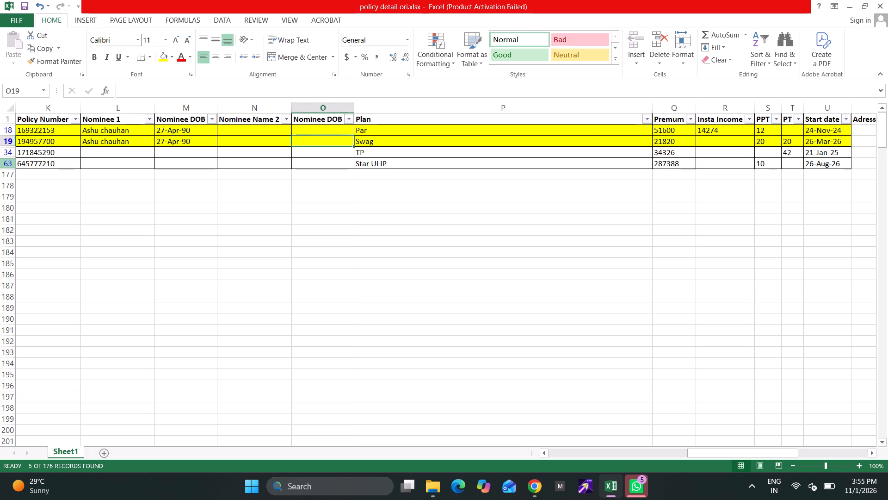
key("Right")
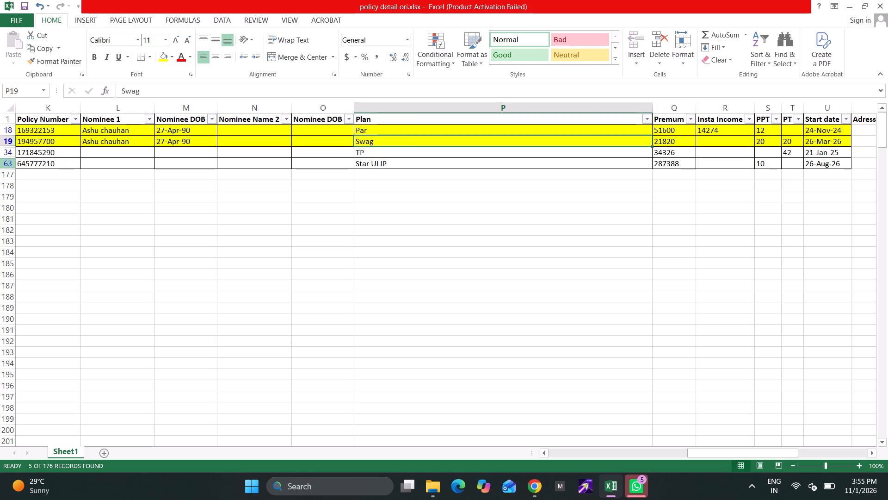
type("Sewa")
key("Return")
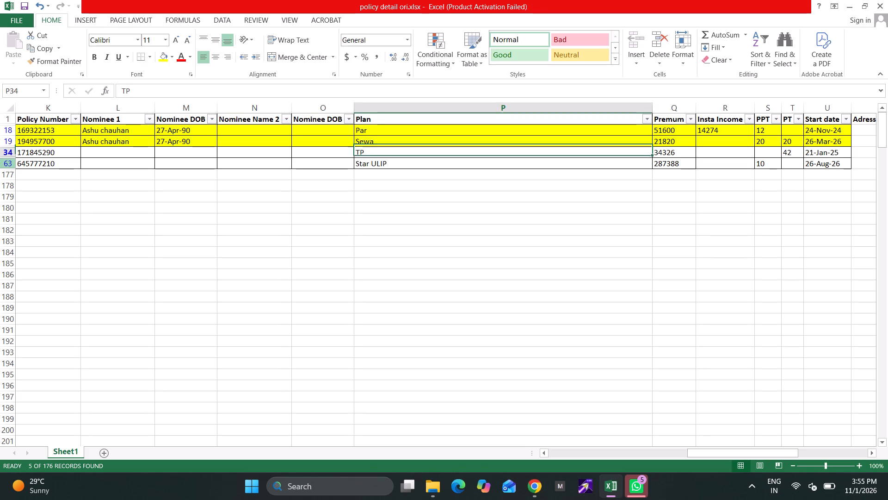
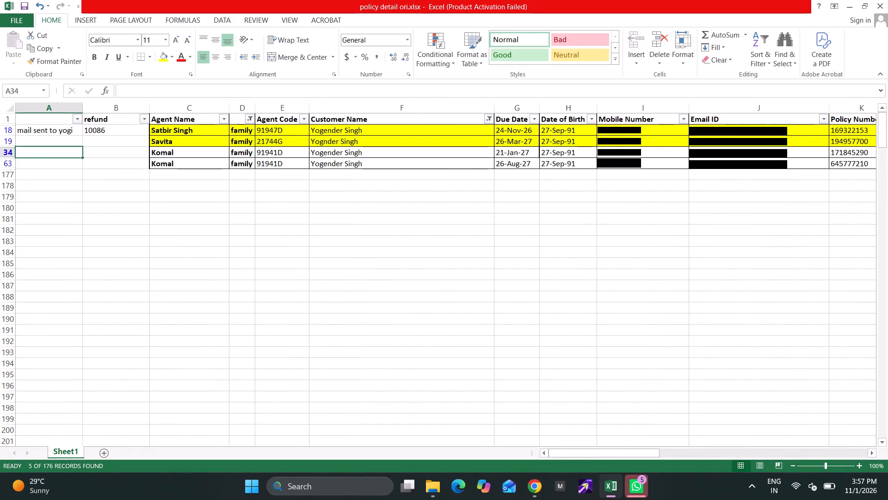
Correct the misspelled customer name in row 19 by copying the name from row 18, and save the workbook.
left_click(334, 142)
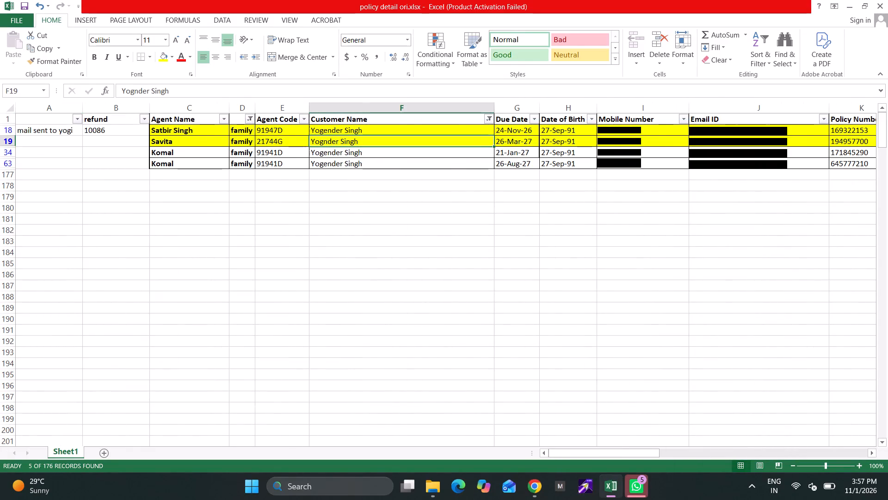
left_click(348, 127)
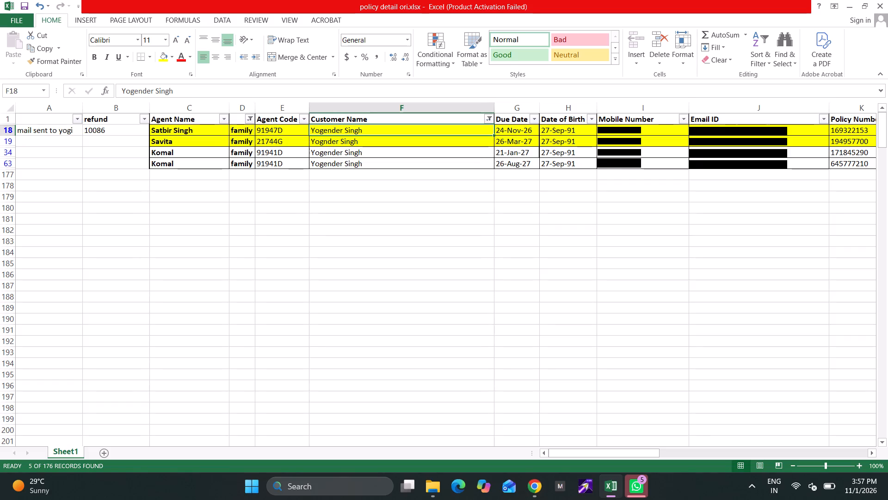
left_click(348, 145)
left_click(358, 130)
key("ctrl+c")
key("Down")
key("ctrl+v")
key("Down")
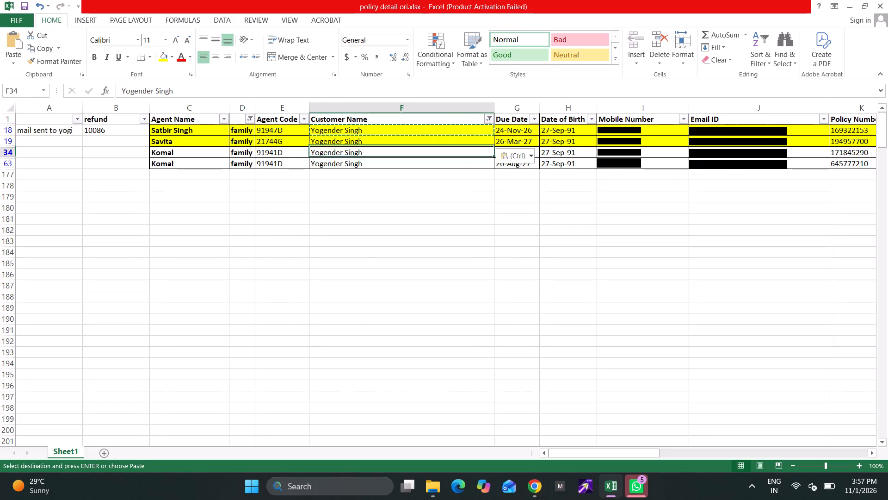
key("Down")
key("ctrl+s")
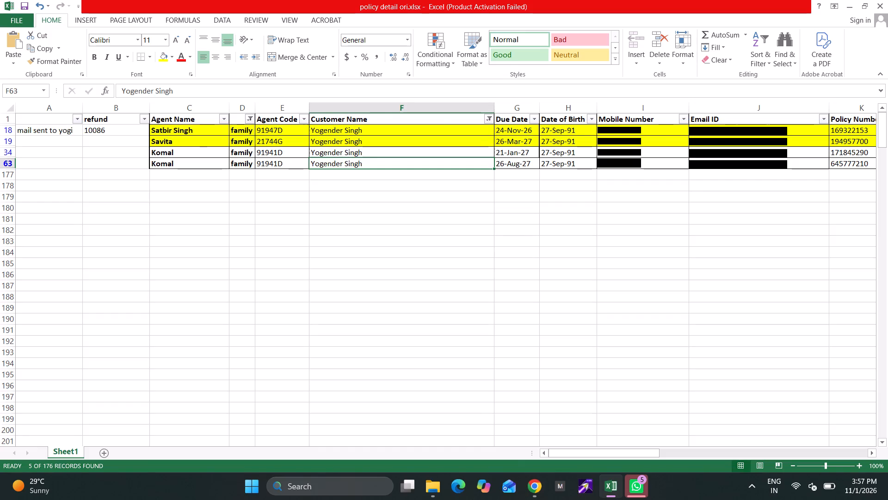
Reset the sheet's filters and filter column D to show only the family rows.
key("ctrl+shift+l")
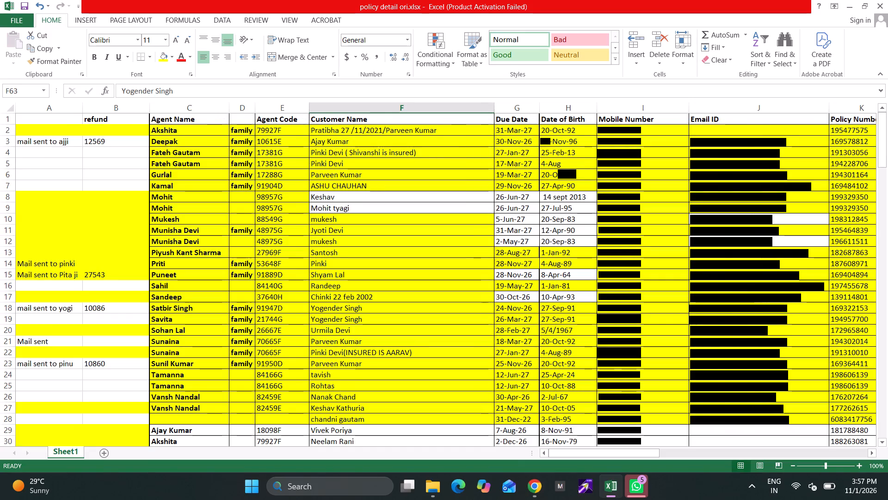
left_click(226, 190)
left_click(249, 119)
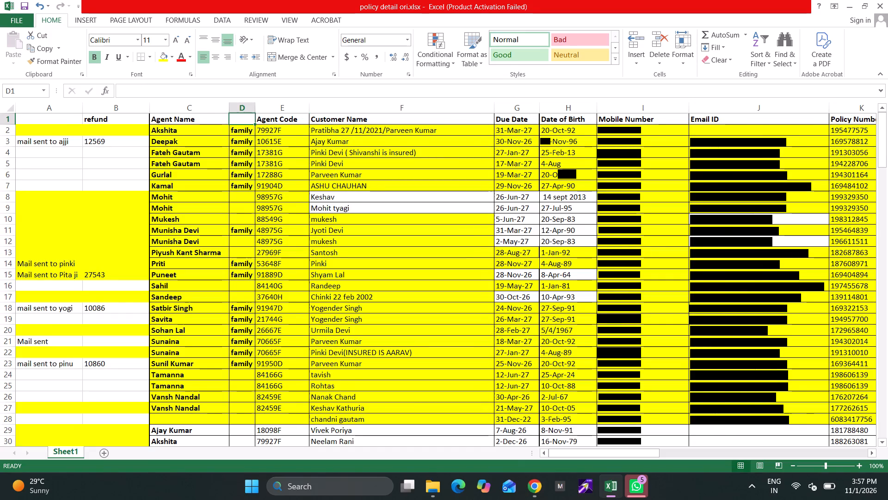
key("ctrl+shift+l")
left_click(249, 119)
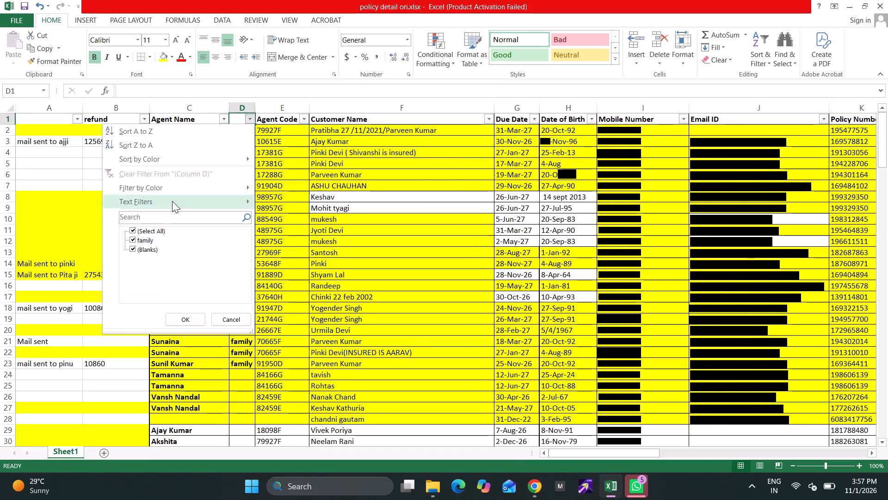
left_click(145, 249)
key("Return")
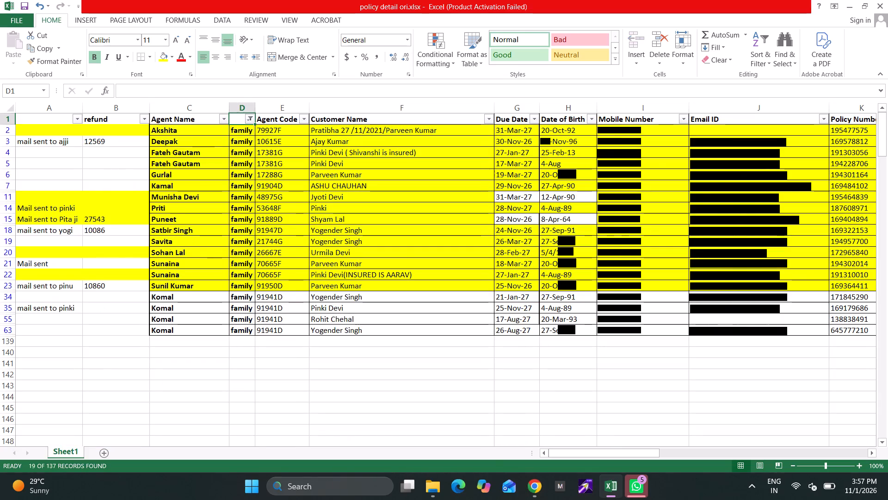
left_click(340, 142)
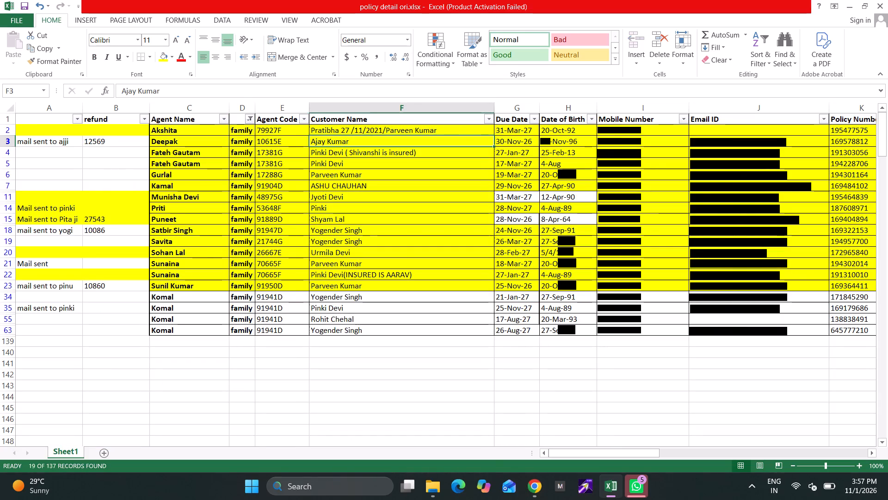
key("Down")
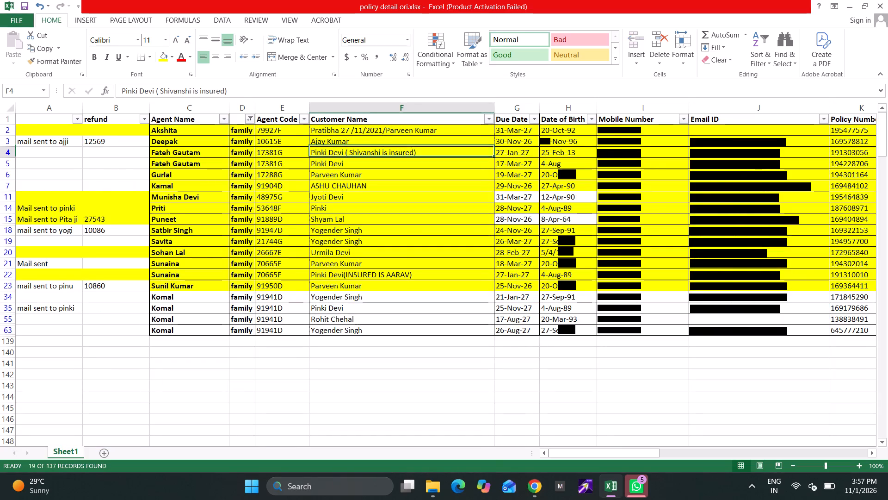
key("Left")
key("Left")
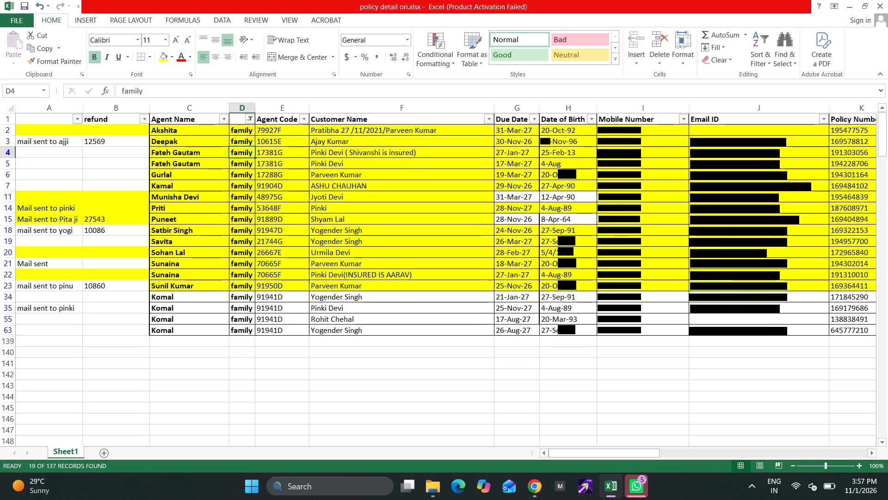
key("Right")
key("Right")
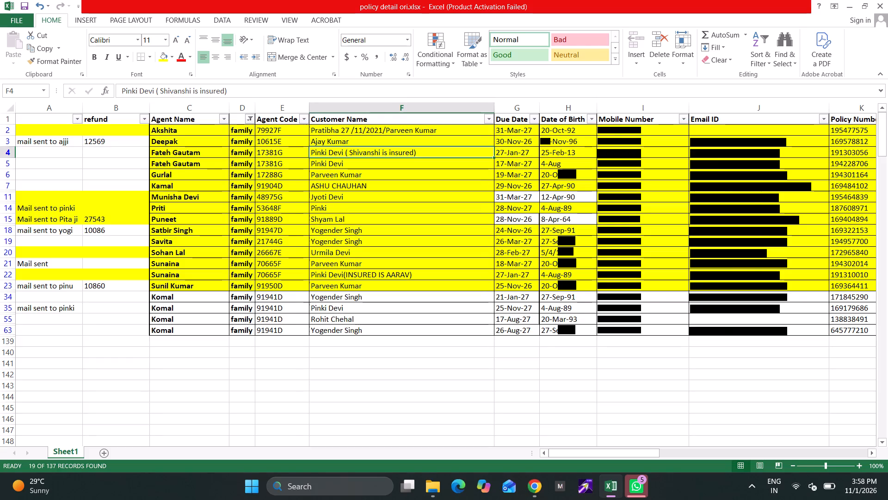
Narrow the refund, Customer Name, Mobile Number and Email ID columns, and save the workbook.
left_click_drag(152, 105, 116, 105)
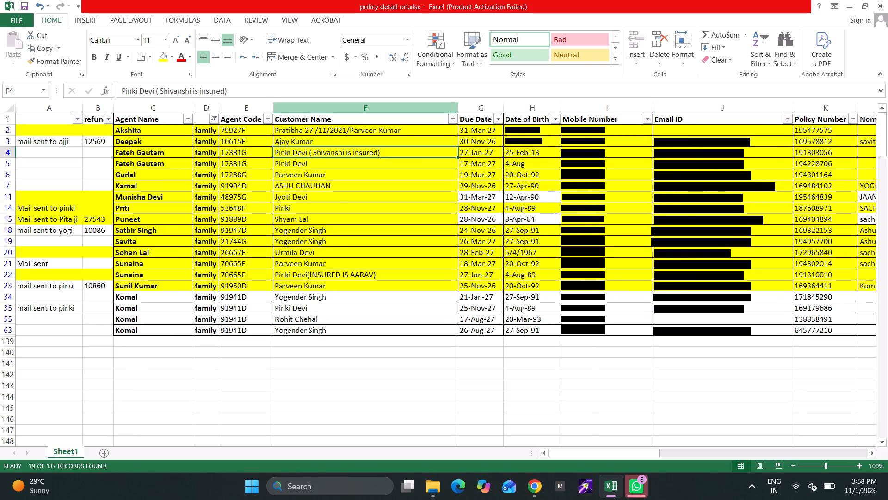
left_click_drag(457, 110, 401, 111)
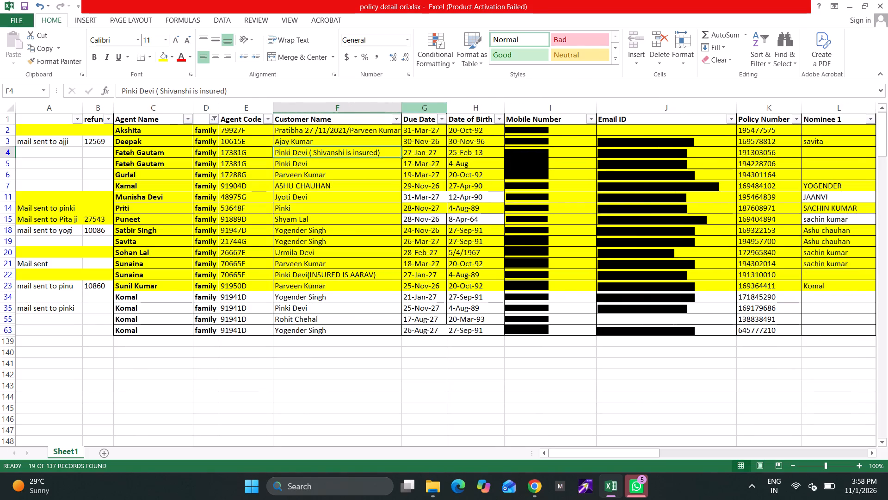
left_click_drag(598, 108, 564, 105)
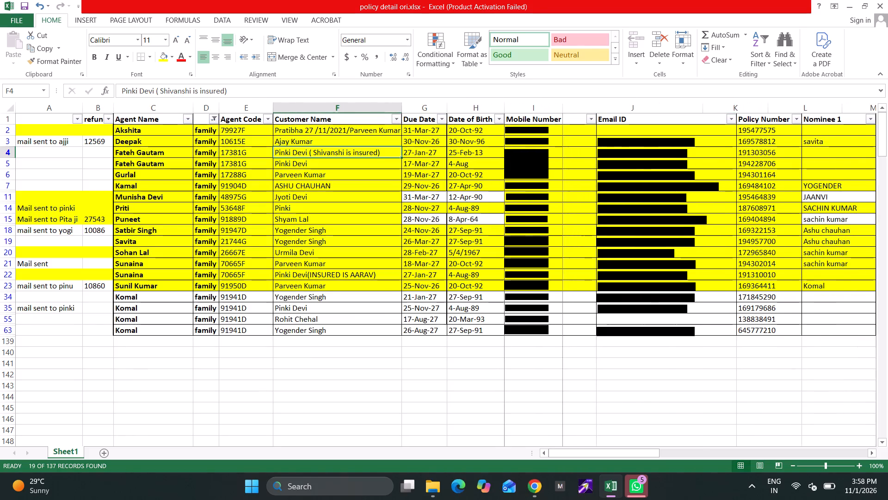
left_click_drag(701, 104, 687, 104)
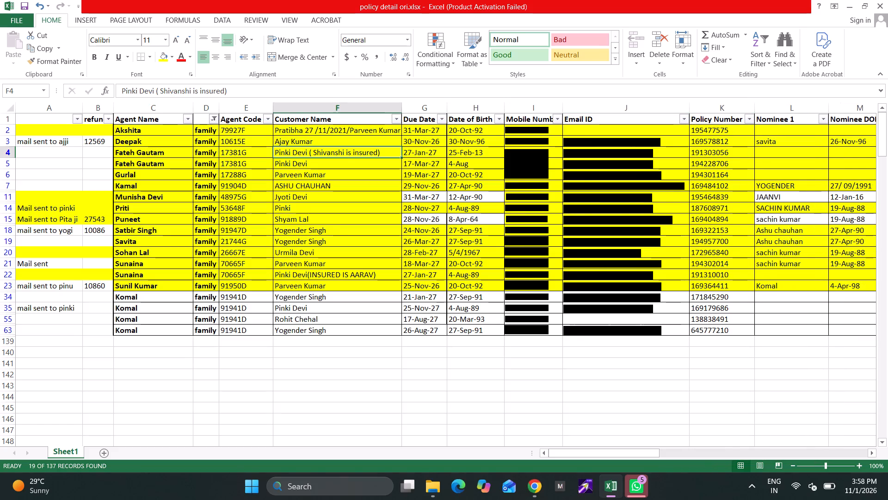
left_click(784, 194)
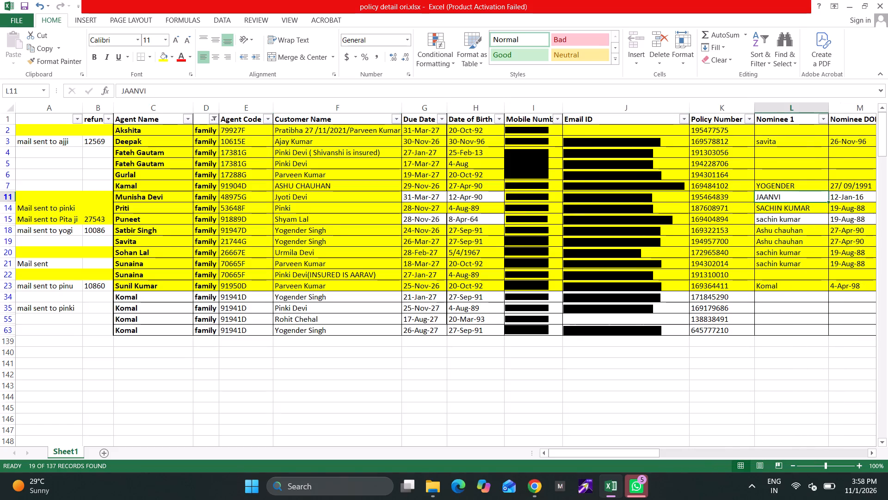
key("ctrl+s")
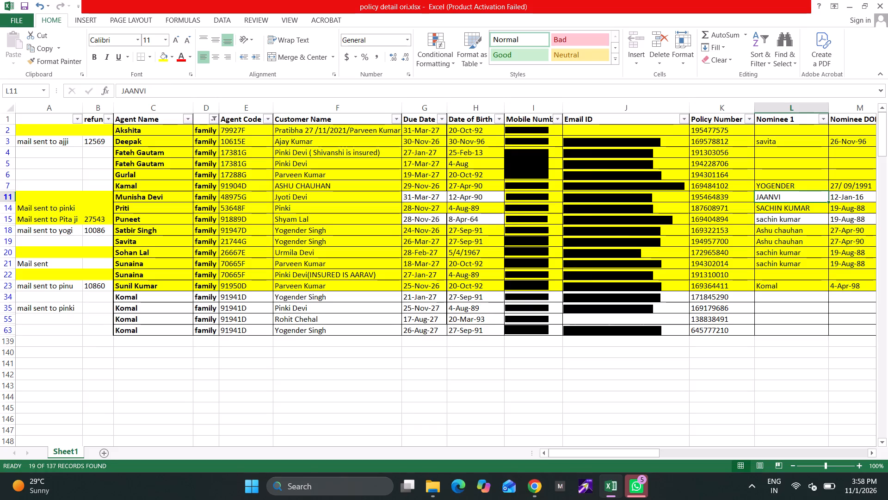
Filter the Customer Name column to the entries matching "pinki".
left_click(396, 121)
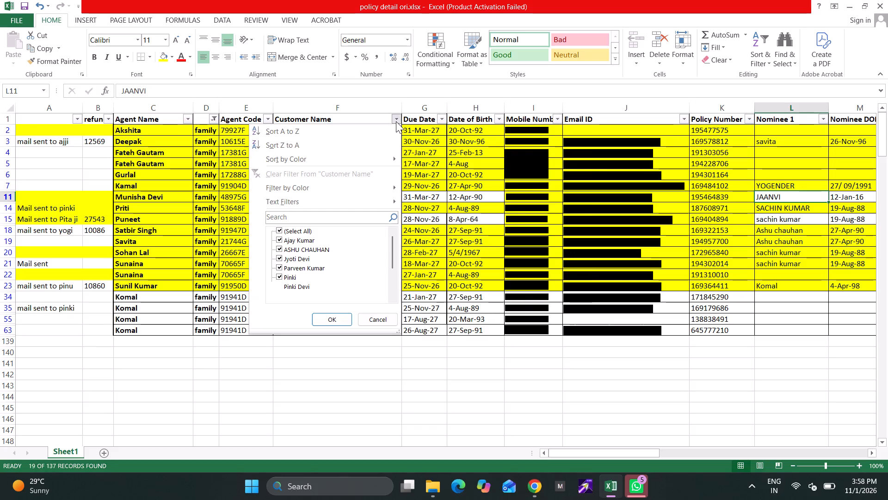
left_click(301, 228)
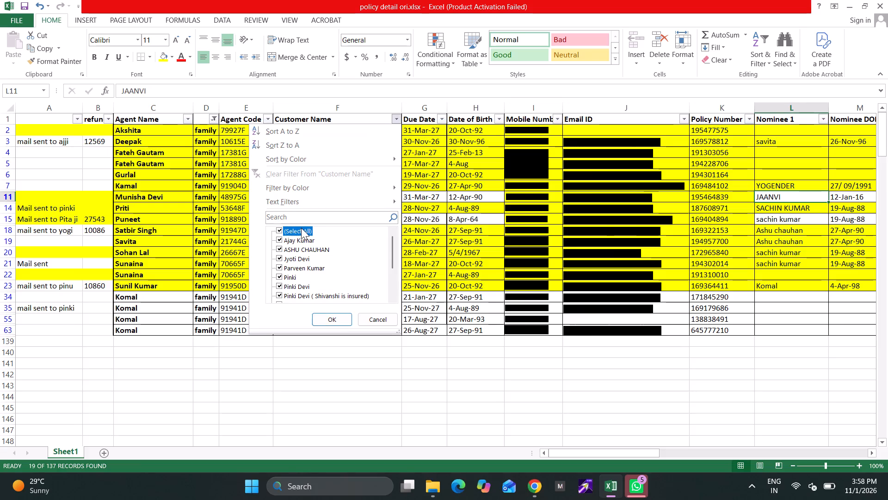
left_click(291, 215)
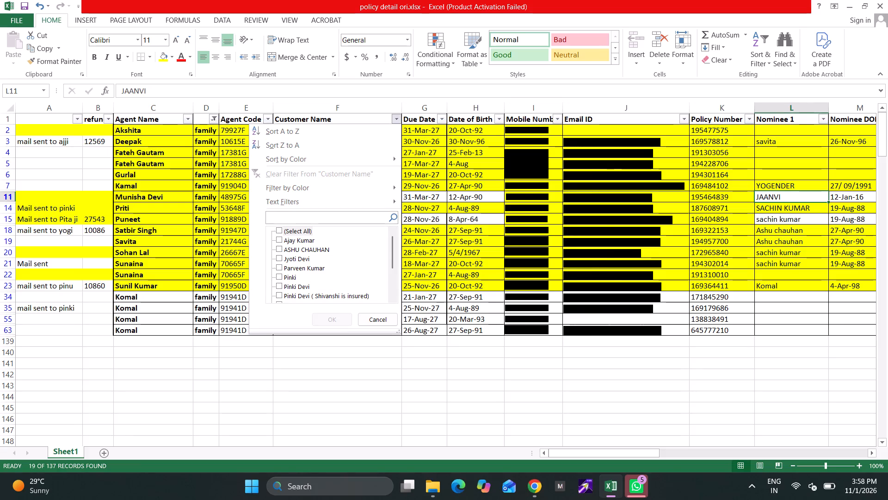
type("pinkio")
key("BackSpace")
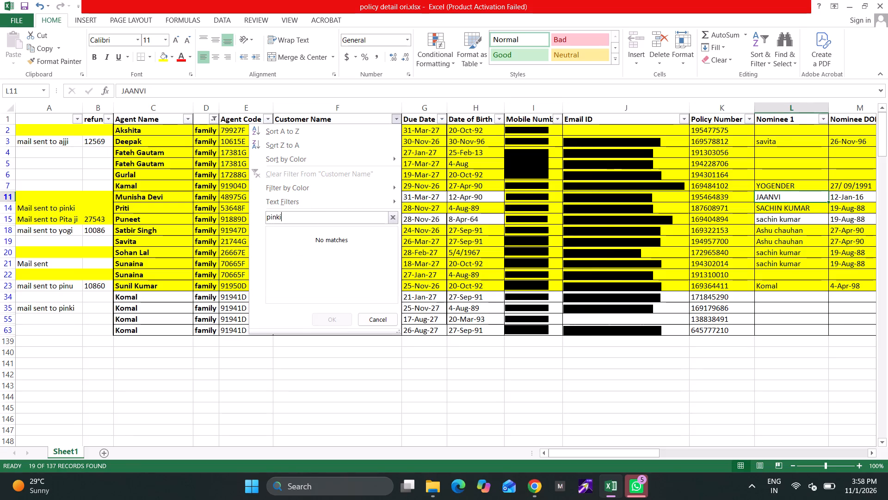
key("Return")
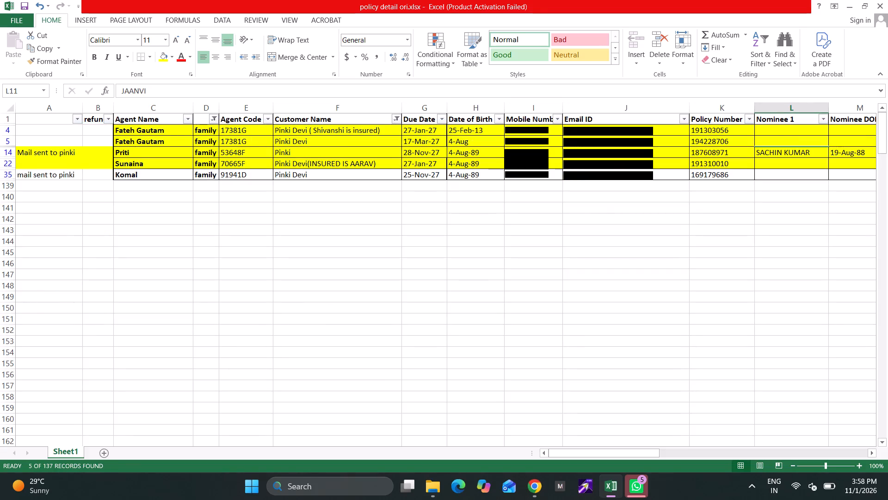
Review the full list of names in the Customer Name filter, keeping the current pinki selection.
left_click(311, 162)
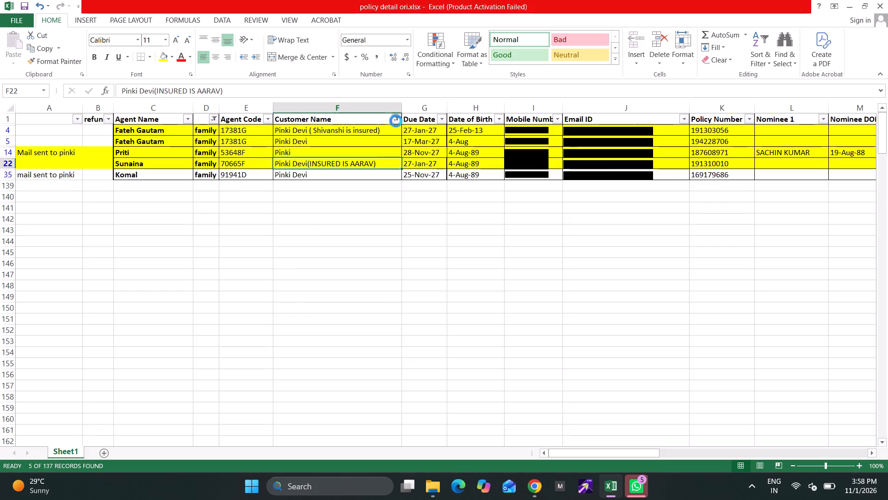
left_click(396, 121)
scroll(304, 280, "down", 4)
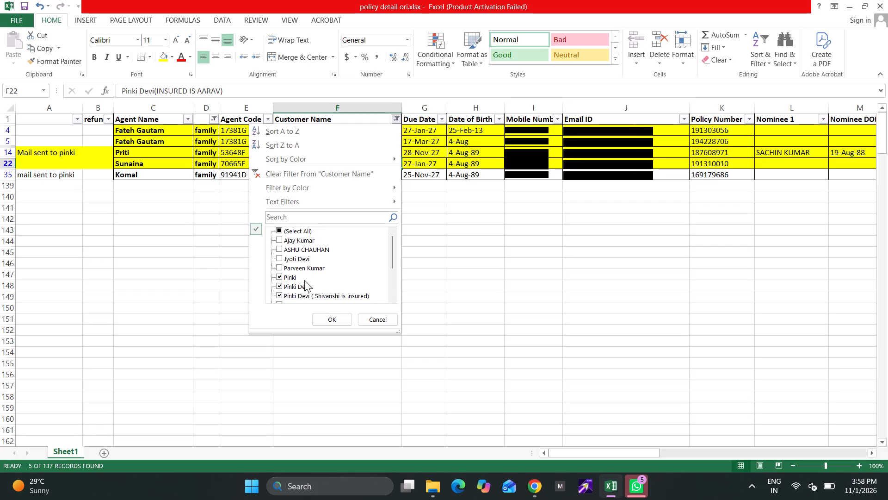
scroll(304, 280, "down", 8)
left_click_drag(393, 255, 389, 289)
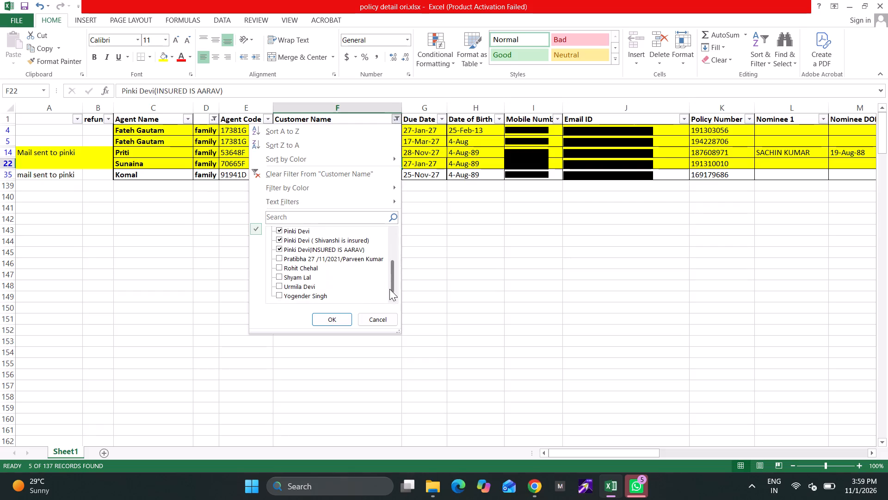
left_click_drag(389, 289, 390, 241)
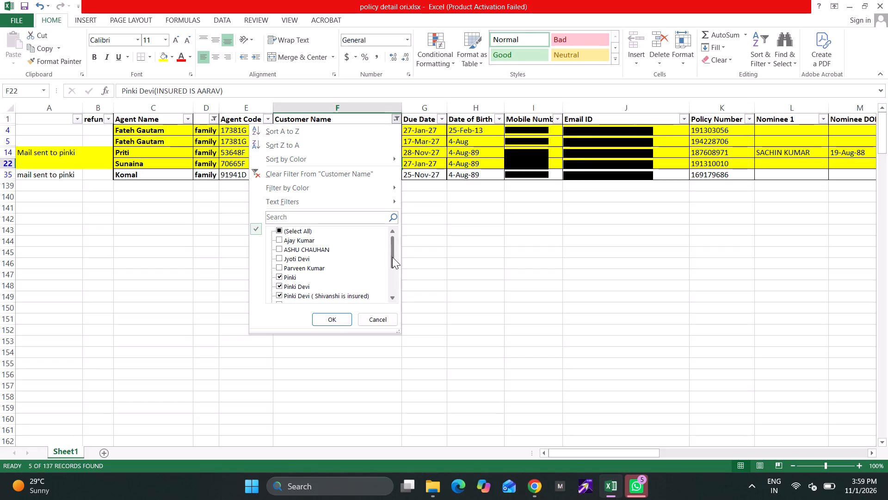
left_click_drag(392, 257, 393, 301)
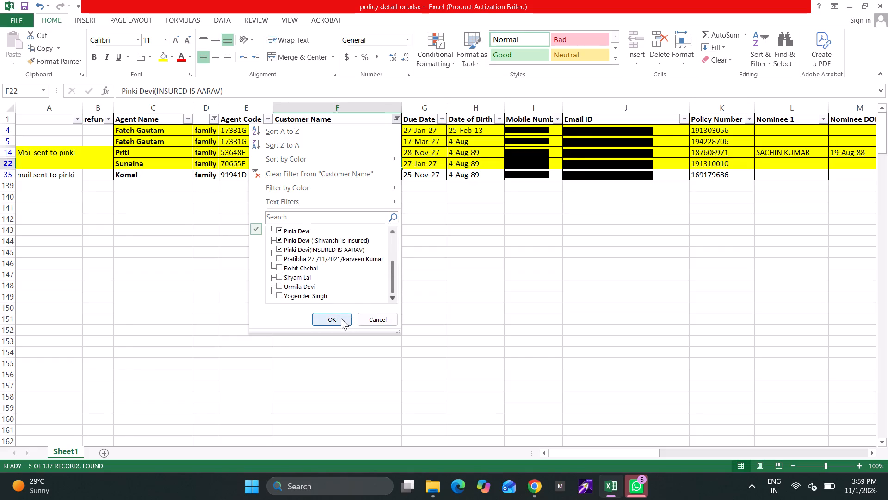
left_click(340, 318)
left_click(318, 158)
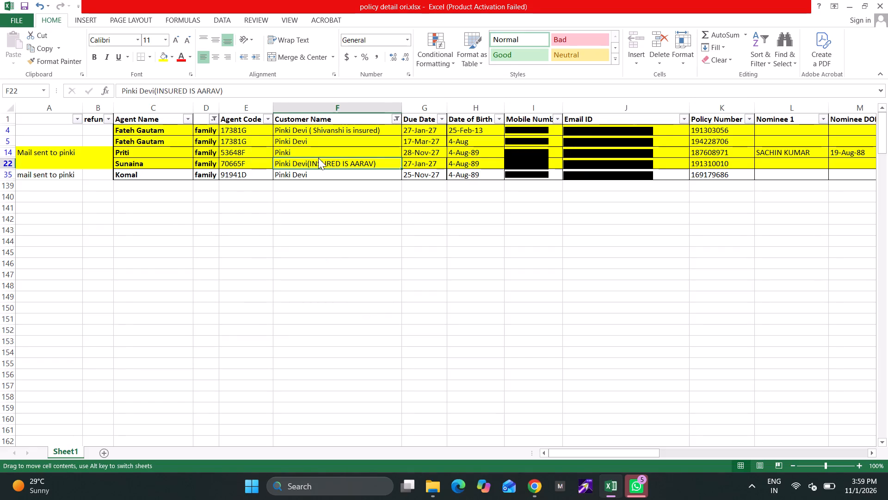